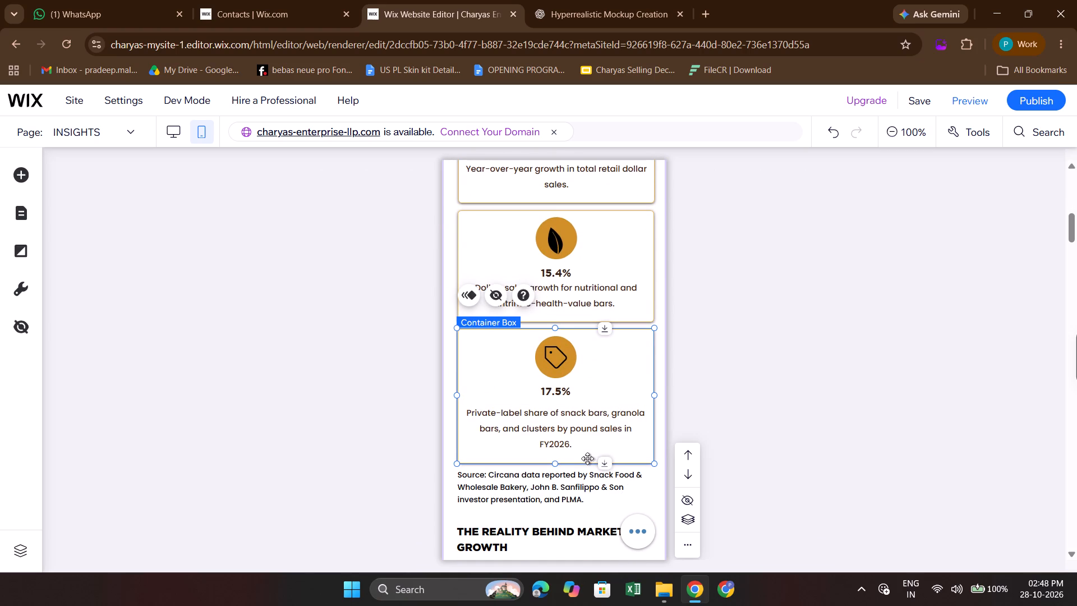
{"action": "scroll", "coordinate": [650, 288], "scroll_direction": "up", "scroll_amount": 4}
{"action": "scroll", "coordinate": [650, 288], "scroll_direction": "down", "scroll_amount": 2}
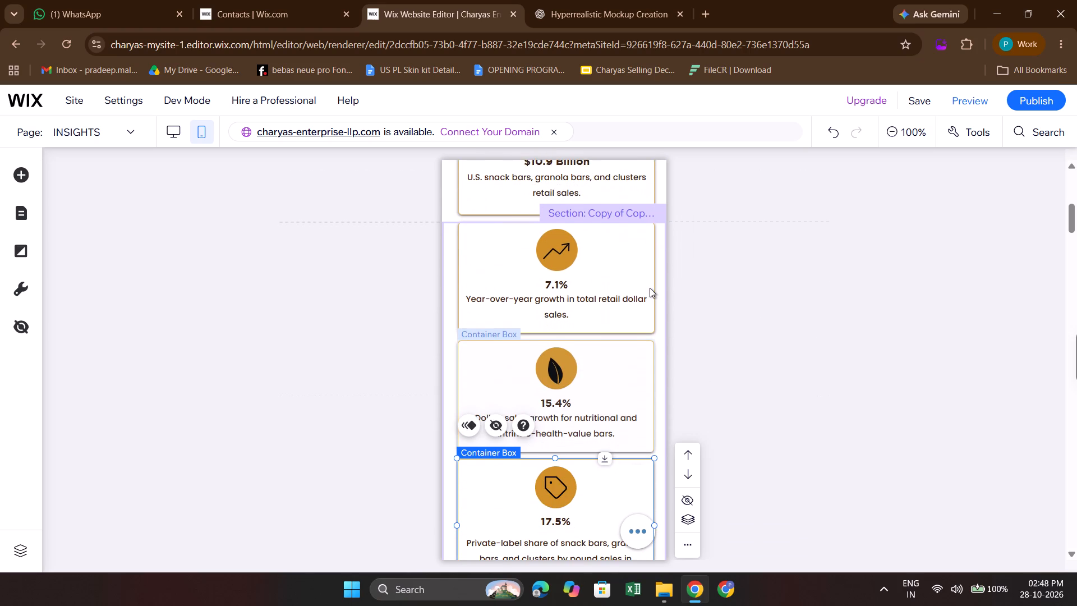
{"action": "scroll", "coordinate": [609, 401], "scroll_direction": "down", "scroll_amount": 2}
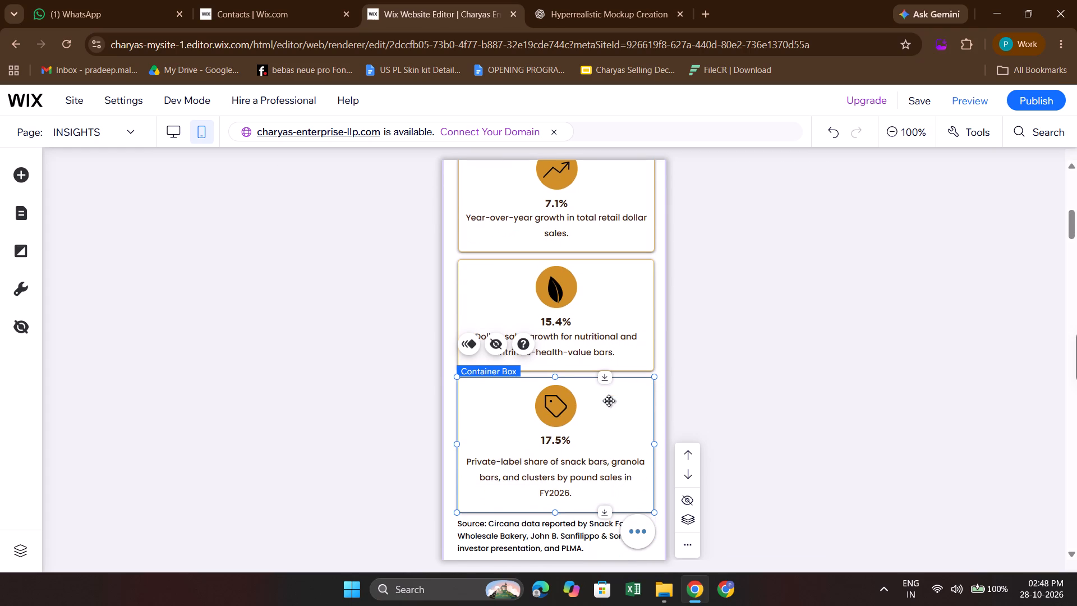
Set the space beneath the text inside the 17.5% card to 10 px.
{"action": "scroll", "coordinate": [574, 487], "scroll_direction": "down", "scroll_amount": 1}
{"action": "left_click", "coordinate": [560, 458]}
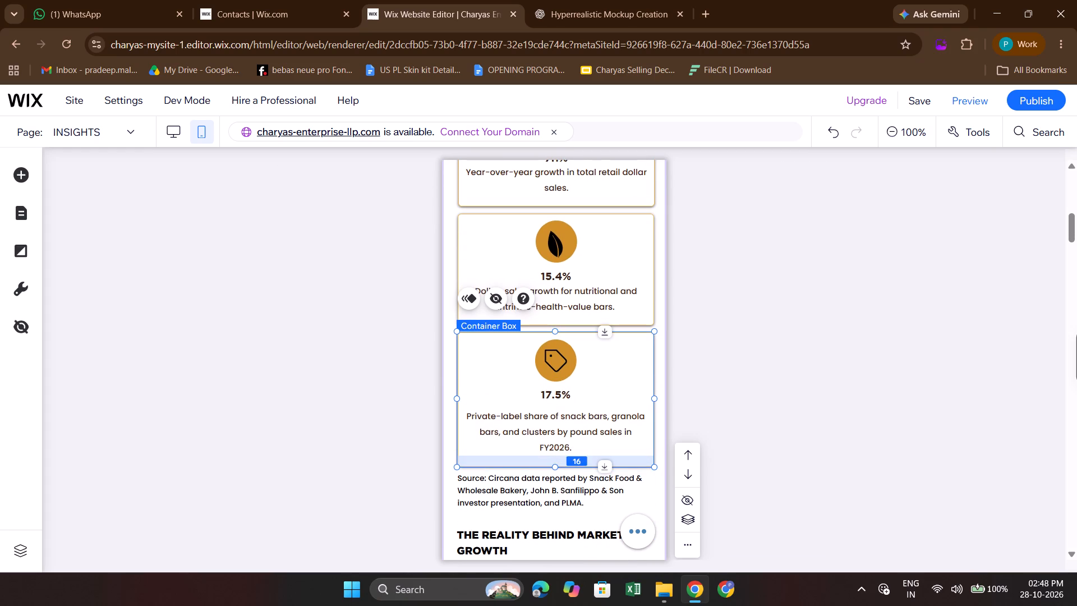
{"action": "key", "text": "1"}
{"action": "key", "text": "0"}
{"action": "key", "text": "Return"}
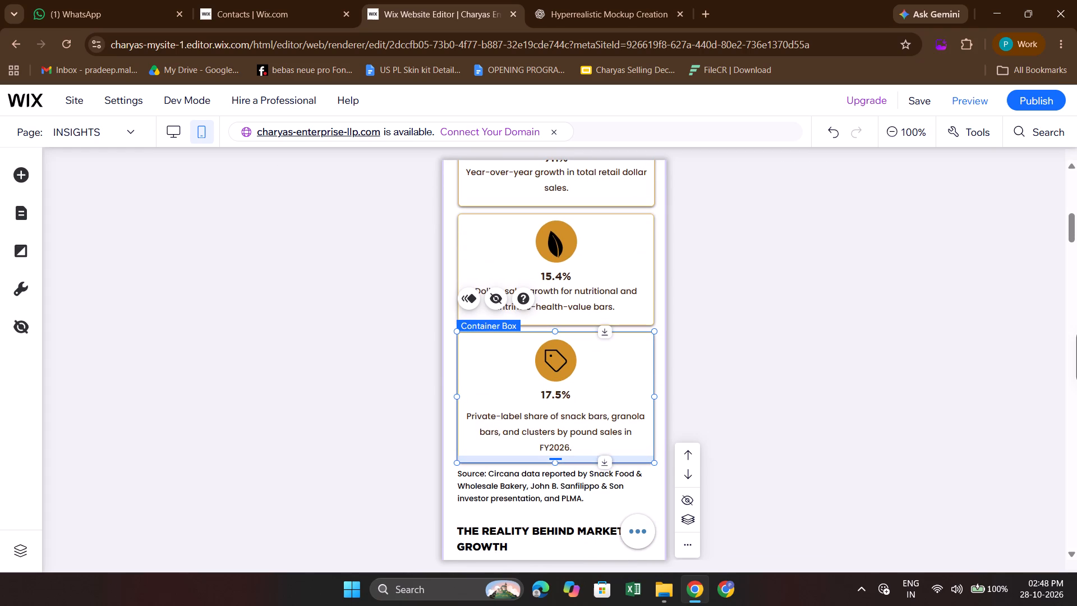
{"action": "left_click", "coordinate": [722, 478]}
Review the mobile layout of the sections from the 17.5% card down to the "Follow the Demand" section.
{"action": "scroll", "coordinate": [722, 478], "scroll_direction": "down", "scroll_amount": 3}
{"action": "scroll", "coordinate": [654, 392], "scroll_direction": "down", "scroll_amount": 1}
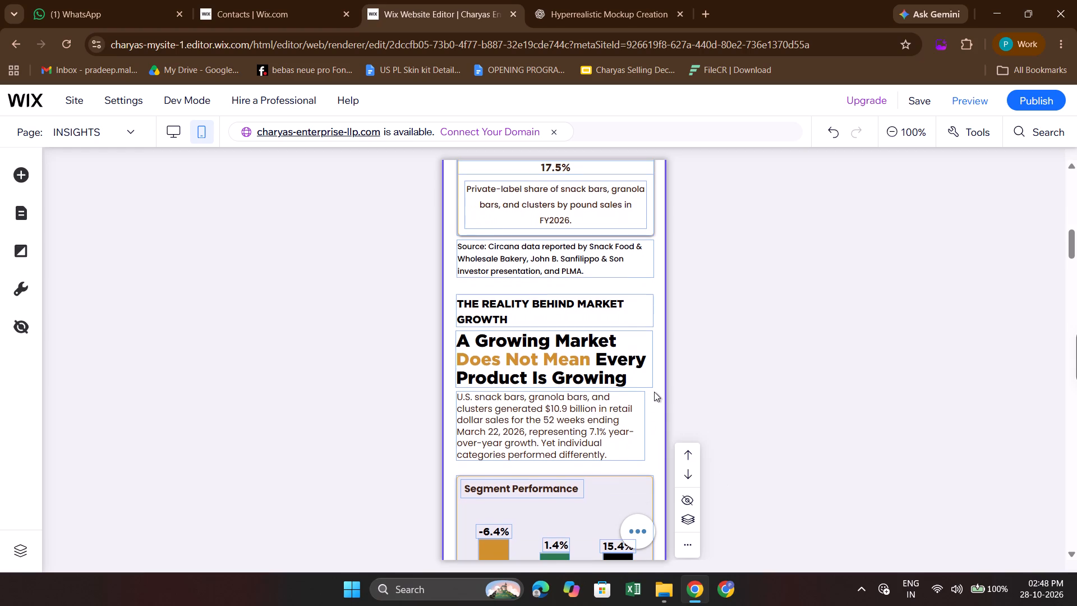
{"action": "scroll", "coordinate": [592, 291], "scroll_direction": "down", "scroll_amount": 1}
{"action": "left_click", "coordinate": [605, 397]}
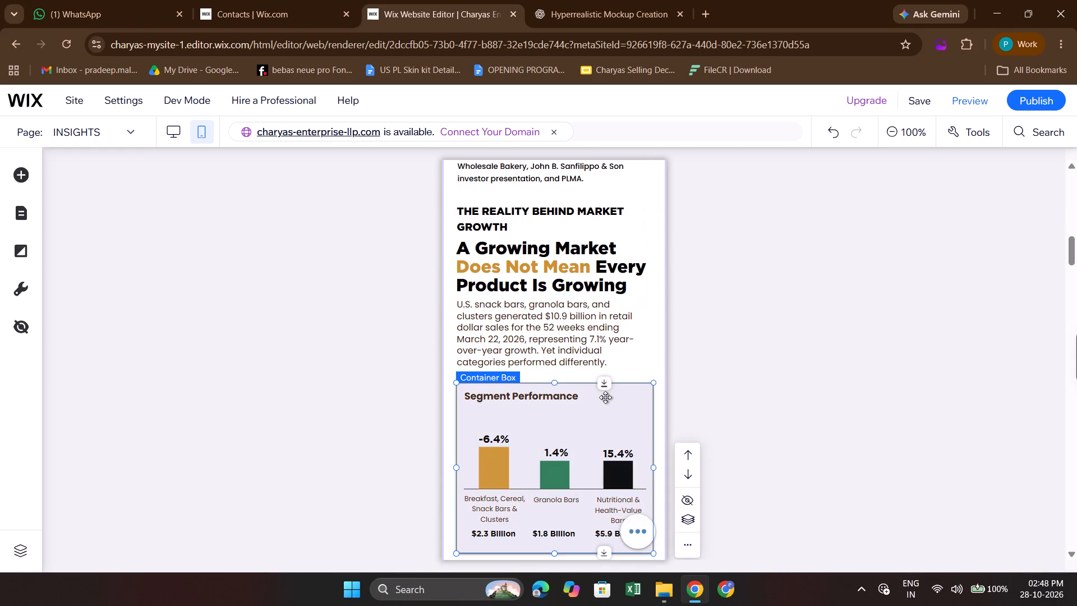
{"action": "scroll", "coordinate": [605, 397], "scroll_direction": "down", "scroll_amount": 2}
{"action": "scroll", "coordinate": [586, 440], "scroll_direction": "down", "scroll_amount": 3}
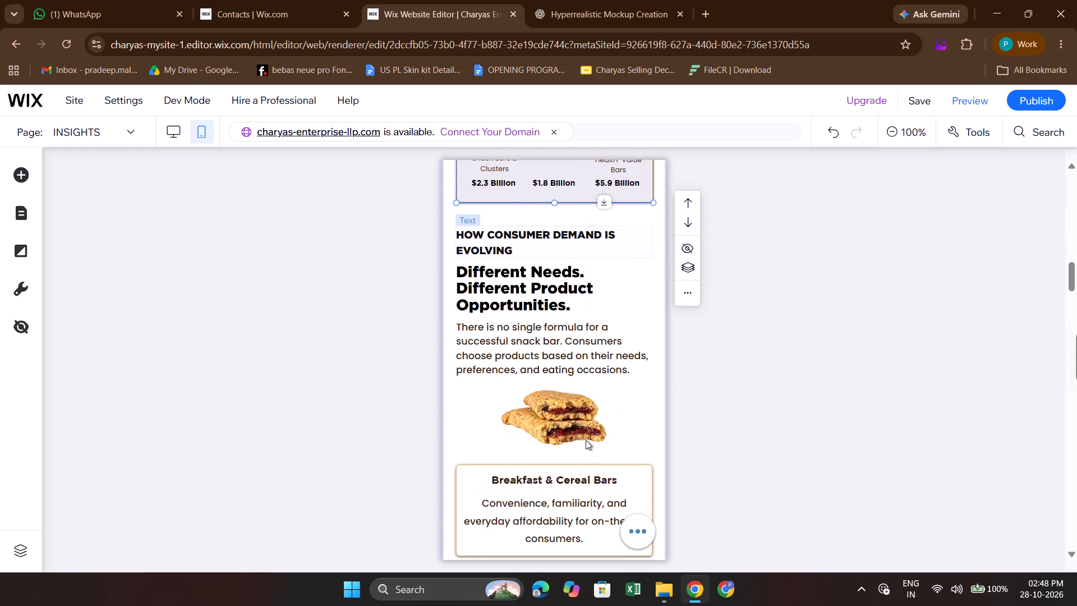
{"action": "scroll", "coordinate": [586, 440], "scroll_direction": "down", "scroll_amount": 5}
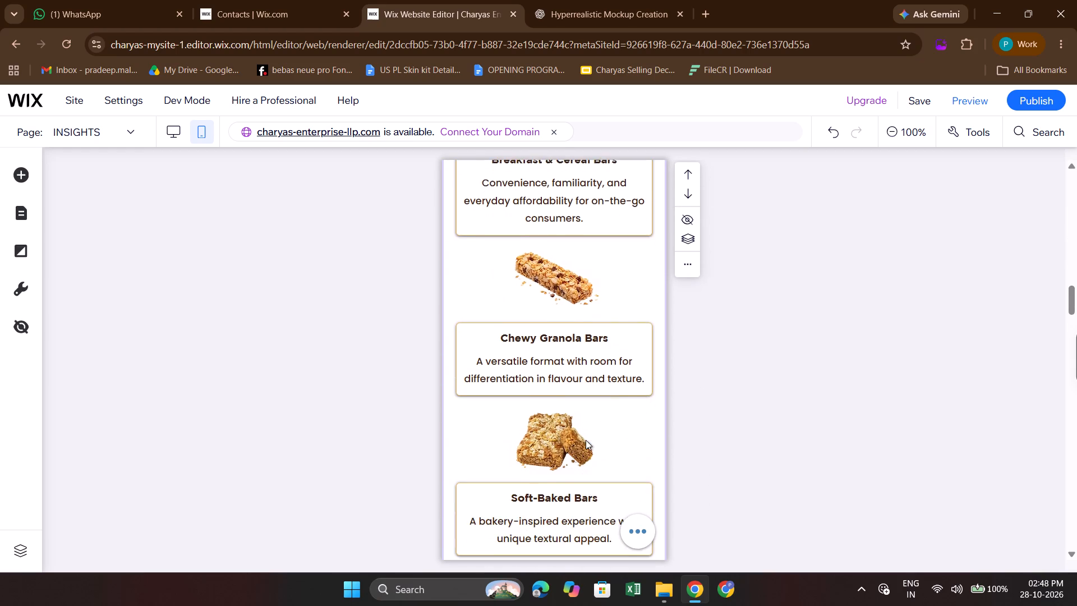
{"action": "scroll", "coordinate": [586, 440], "scroll_direction": "down", "scroll_amount": 6}
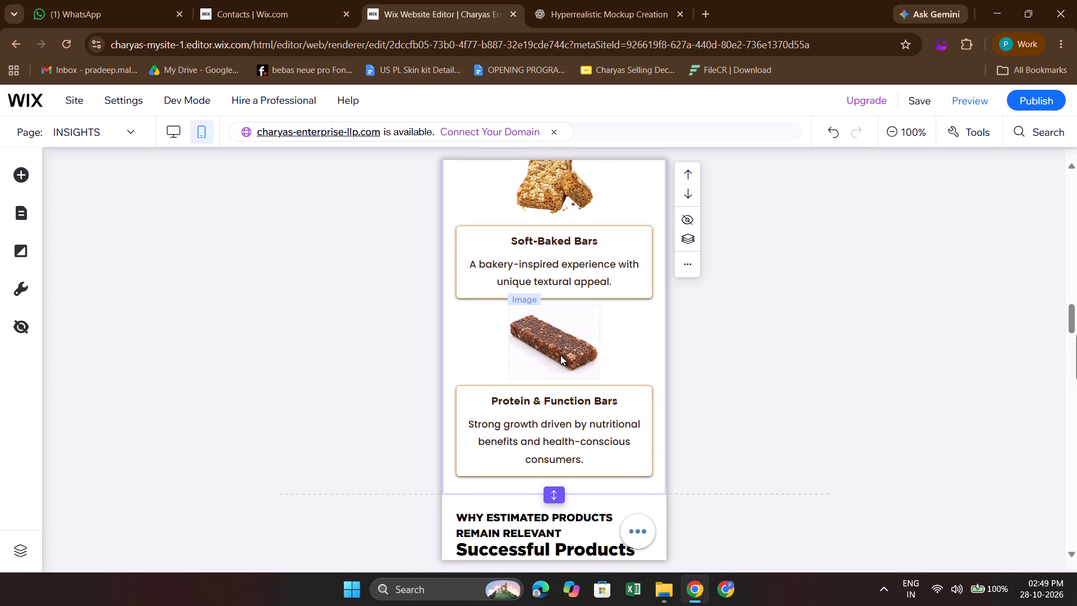
{"action": "scroll", "coordinate": [560, 355], "scroll_direction": "up", "scroll_amount": 2}
{"action": "scroll", "coordinate": [560, 355], "scroll_direction": "down", "scroll_amount": 3}
{"action": "scroll", "coordinate": [530, 458], "scroll_direction": "down", "scroll_amount": 6}
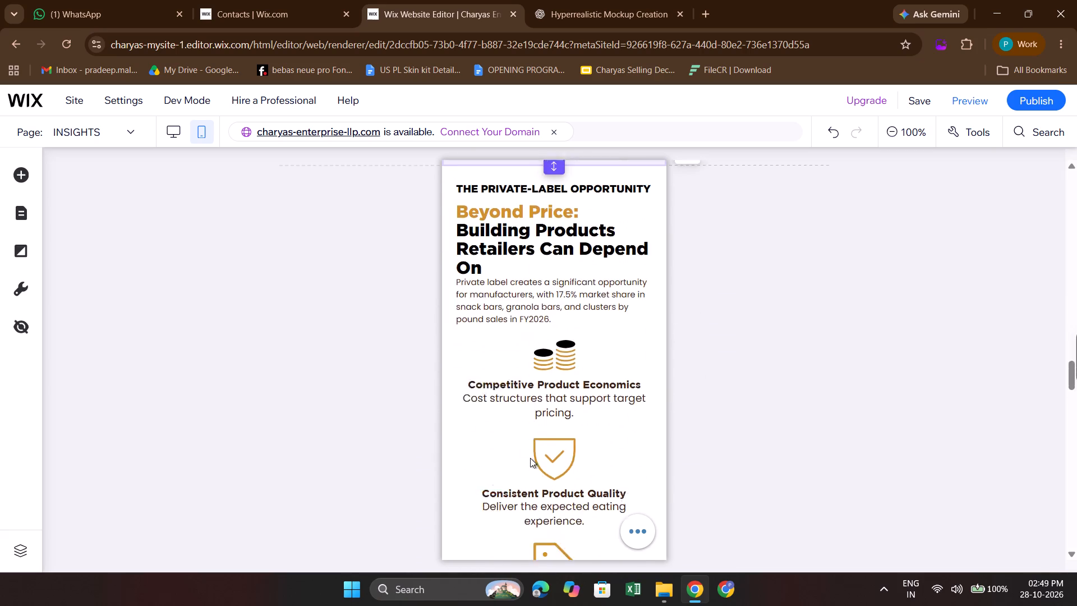
{"action": "scroll", "coordinate": [530, 458], "scroll_direction": "down", "scroll_amount": 5}
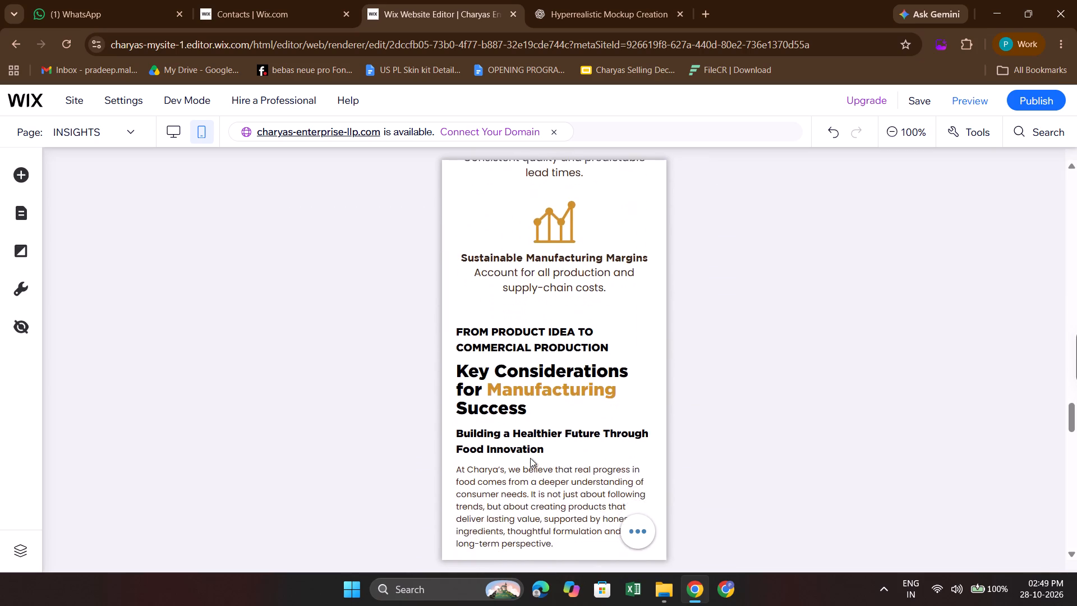
{"action": "scroll", "coordinate": [530, 458], "scroll_direction": "down", "scroll_amount": 4}
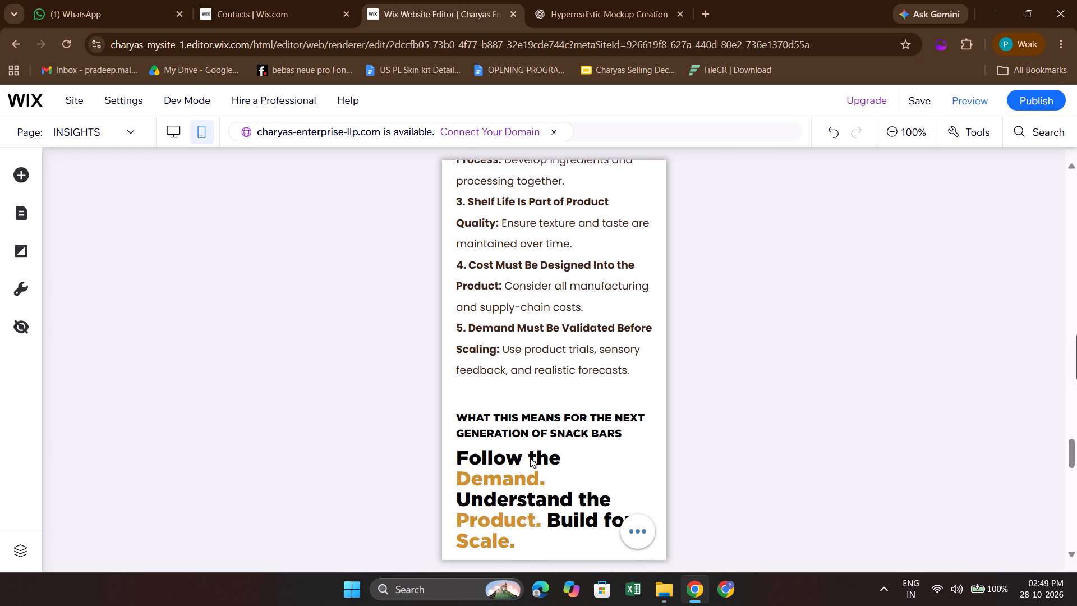
{"action": "scroll", "coordinate": [530, 458], "scroll_direction": "down", "scroll_amount": 2}
Widen the "Follow the Demand. Understand the Product. Build for Scale." heading box slightly so "Demand." fits on the first line.
{"action": "scroll", "coordinate": [530, 458], "scroll_direction": "up", "scroll_amount": 1}
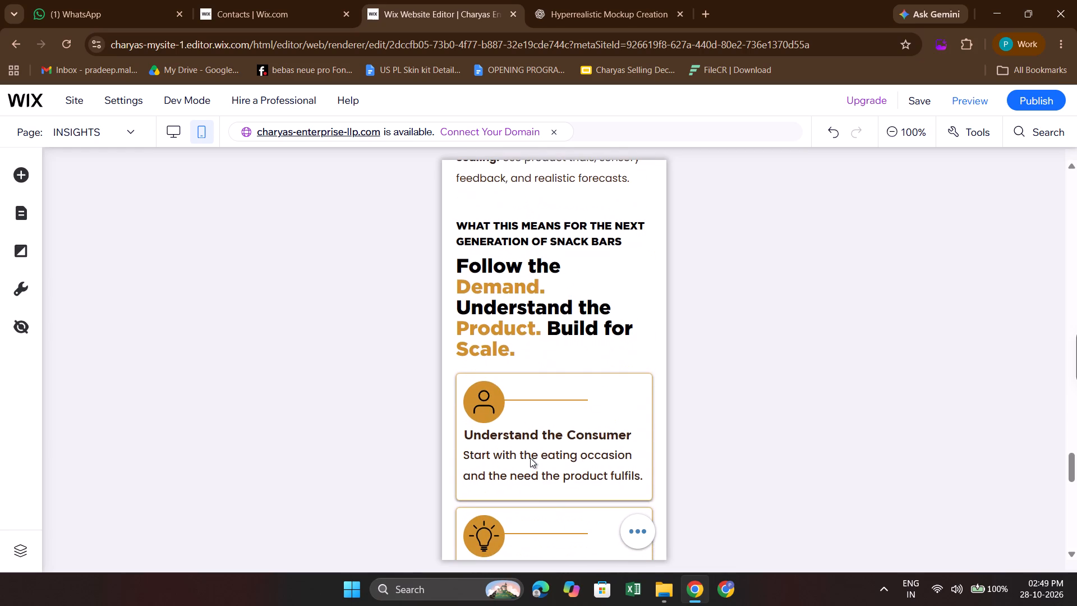
{"action": "scroll", "coordinate": [530, 458], "scroll_direction": "up", "scroll_amount": 1}
{"action": "left_click", "coordinate": [531, 287]}
{"action": "left_click", "coordinate": [531, 287]}
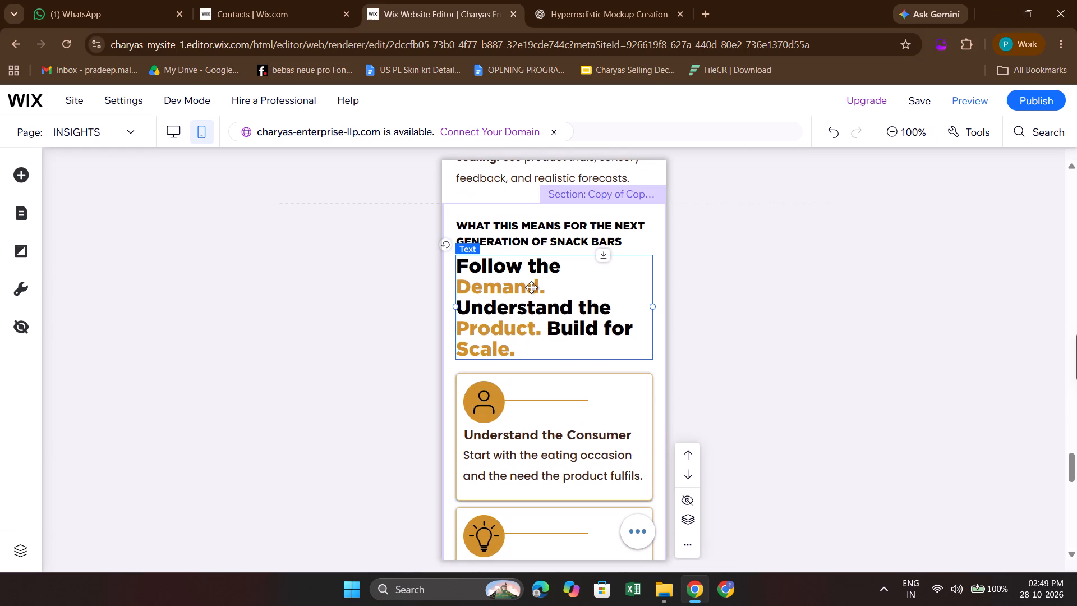
{"action": "left_click", "coordinate": [652, 306]}
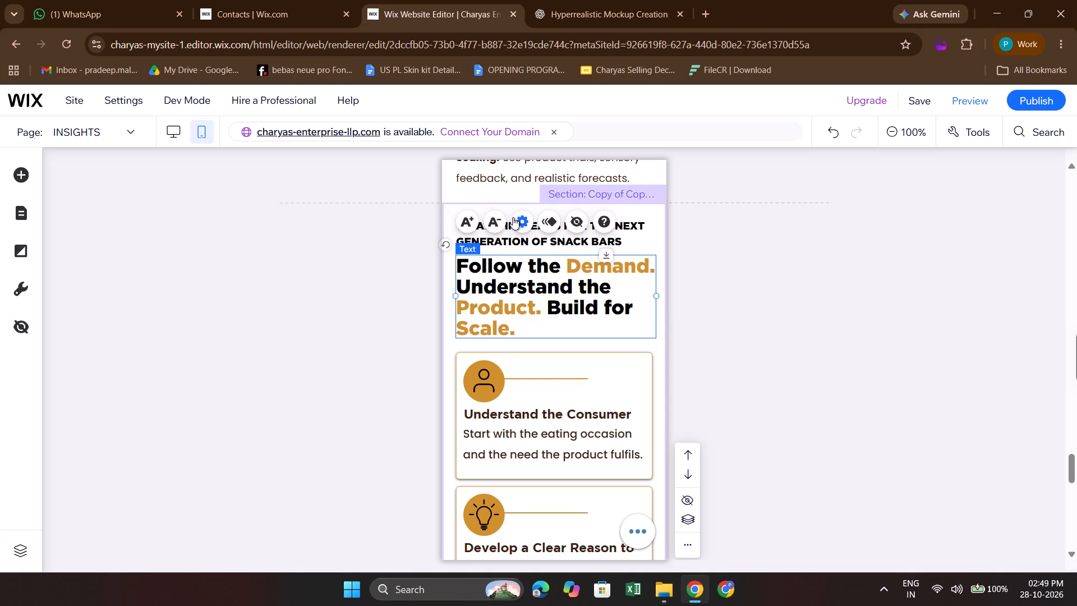
Reduce the "Follow the Demand" heading's font size by five increments so the text fits on three lines.
{"action": "left_click", "coordinate": [489, 224]}
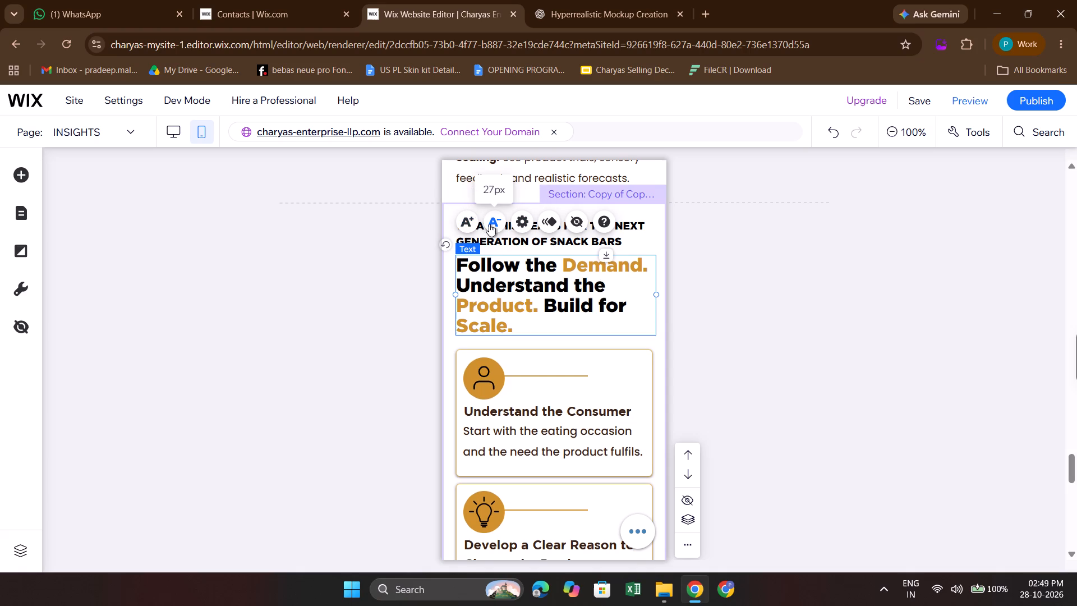
{"action": "left_click", "coordinate": [489, 224]}
{"action": "left_click", "coordinate": [489, 224]}
{"action": "left_click", "coordinate": [489, 224]}
{"action": "left_click", "coordinate": [489, 224]}
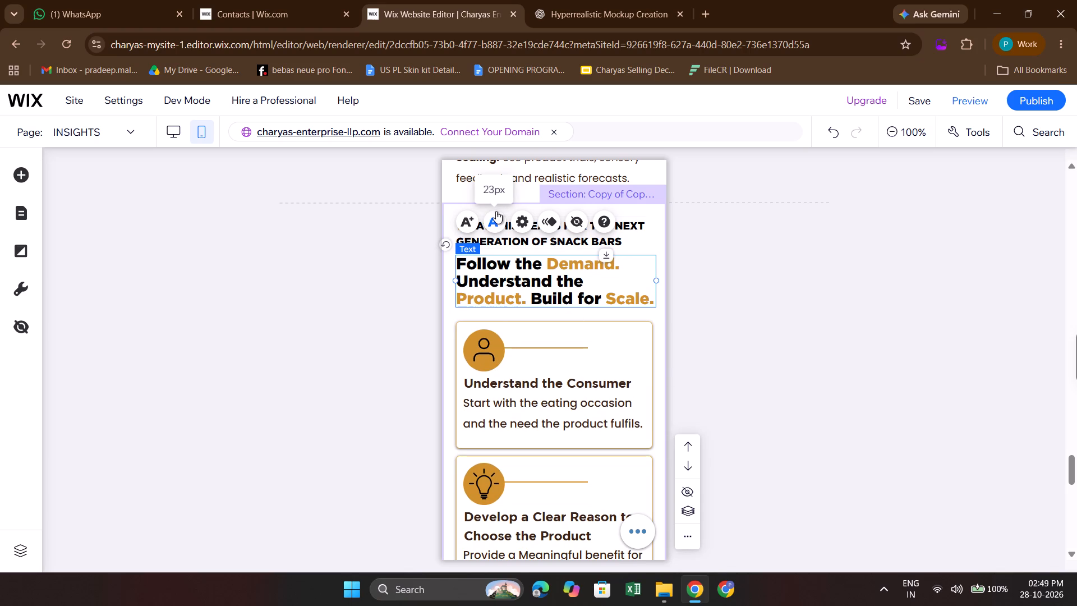
{"action": "left_click", "coordinate": [690, 334]}
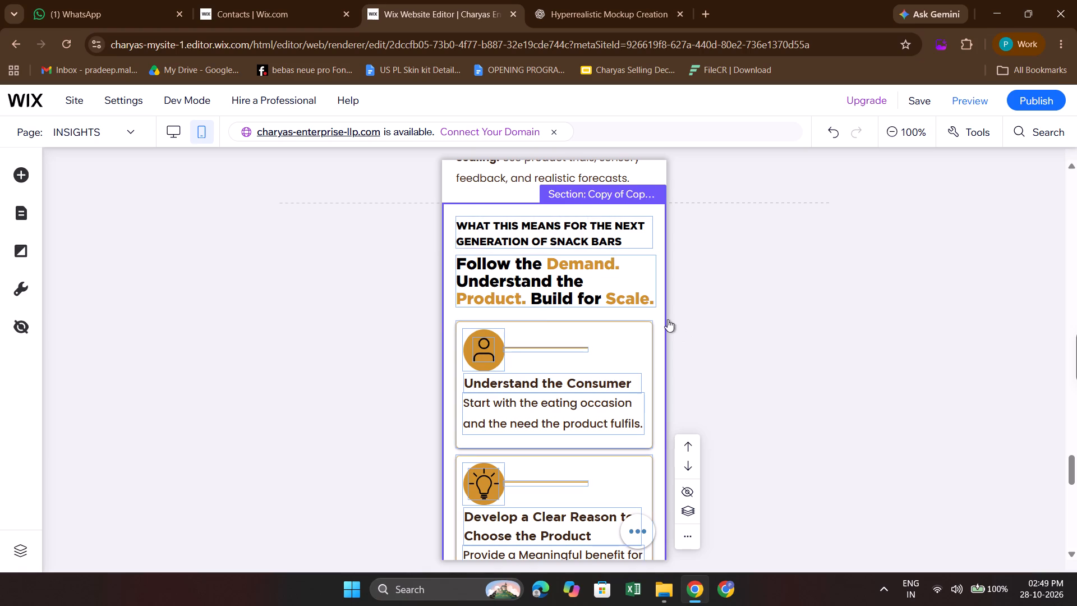
Check the font sizes of the "Key Considerations for Manufacturing Success" and "Beyond Price" headings for comparison.
{"action": "scroll", "coordinate": [617, 289], "scroll_direction": "up", "scroll_amount": 6}
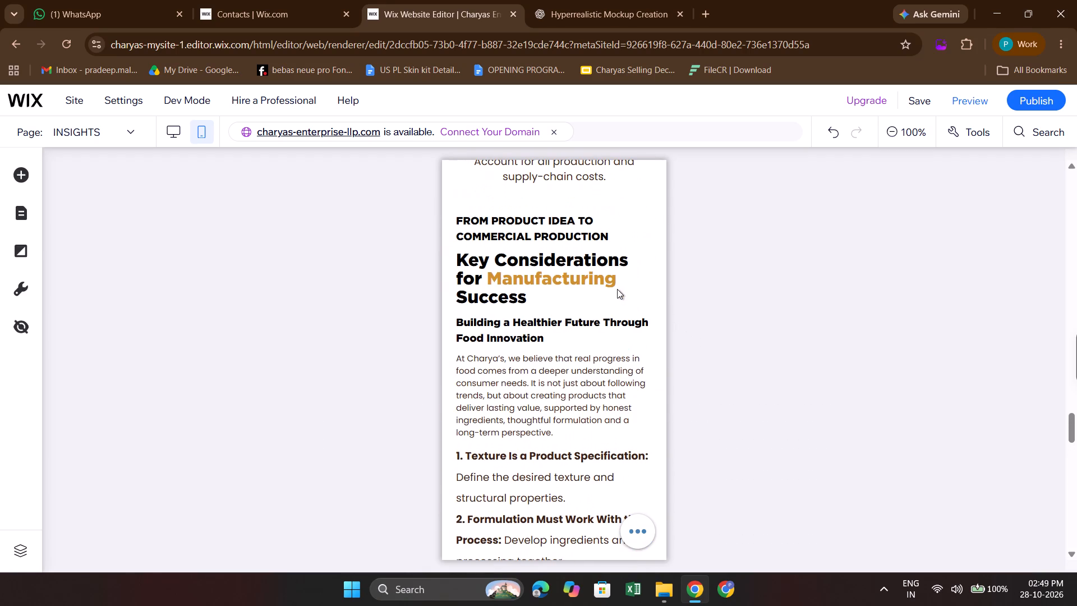
{"action": "left_click", "coordinate": [568, 270]}
{"action": "left_click", "coordinate": [568, 270]}
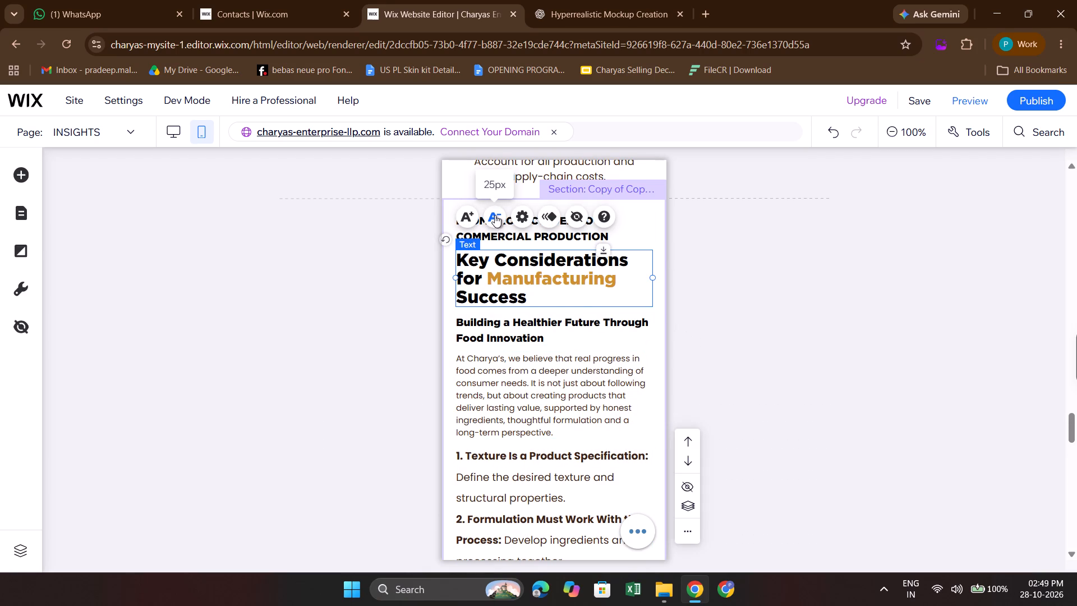
{"action": "scroll", "coordinate": [581, 309], "scroll_direction": "up", "scroll_amount": 5}
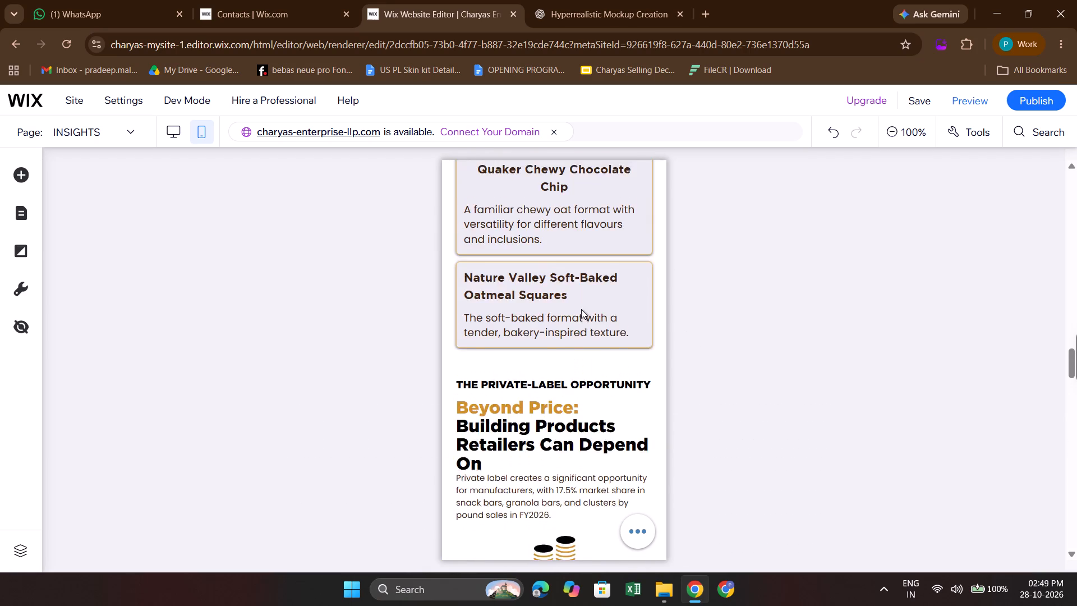
{"action": "scroll", "coordinate": [581, 309], "scroll_direction": "up", "scroll_amount": 2}
{"action": "scroll", "coordinate": [540, 530], "scroll_direction": "down", "scroll_amount": 1}
{"action": "left_click", "coordinate": [542, 482]}
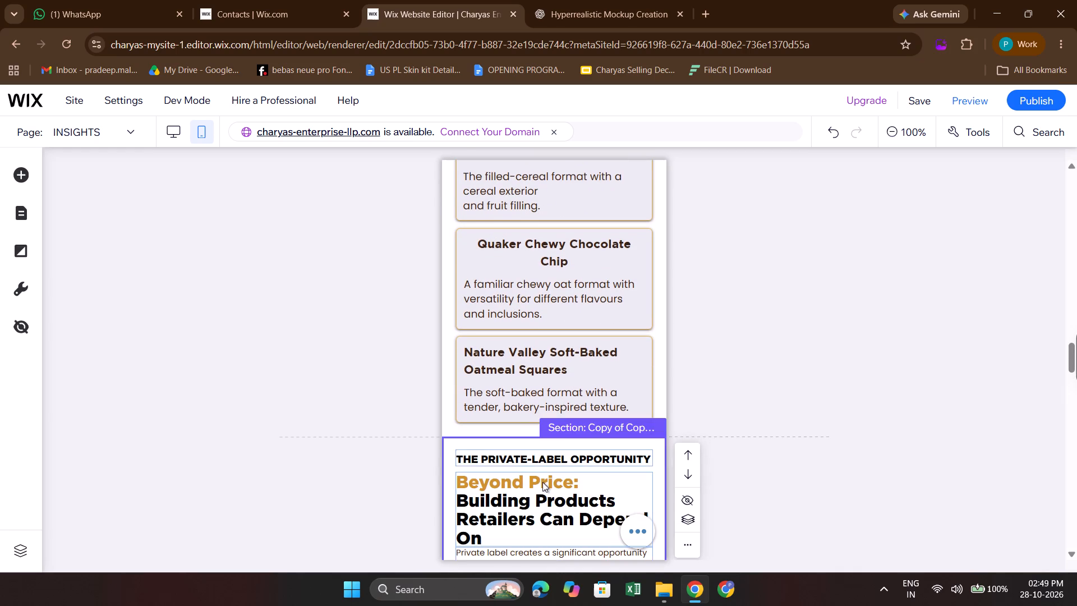
{"action": "left_click", "coordinate": [542, 482]}
{"action": "scroll", "coordinate": [510, 332], "scroll_direction": "down", "scroll_amount": 3}
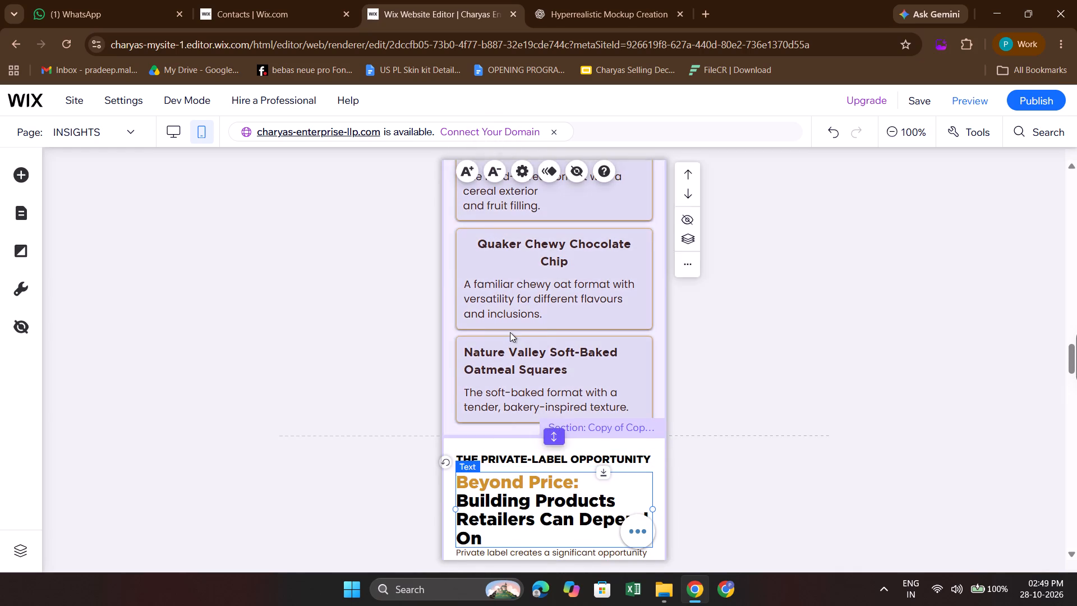
{"action": "scroll", "coordinate": [510, 332], "scroll_direction": "down", "scroll_amount": 9}
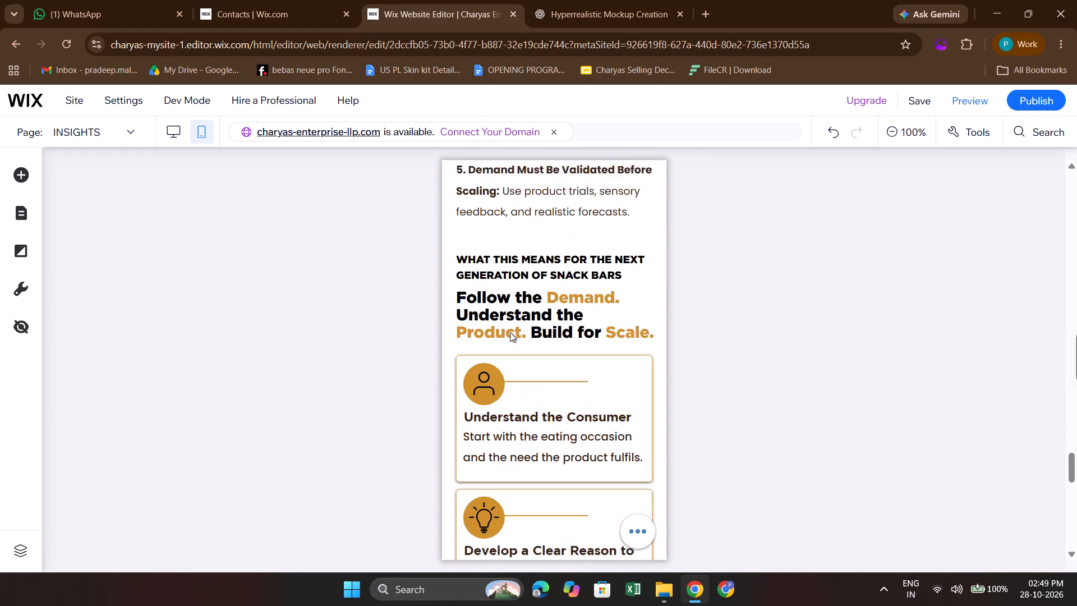
{"action": "scroll", "coordinate": [510, 332], "scroll_direction": "down", "scroll_amount": 1}
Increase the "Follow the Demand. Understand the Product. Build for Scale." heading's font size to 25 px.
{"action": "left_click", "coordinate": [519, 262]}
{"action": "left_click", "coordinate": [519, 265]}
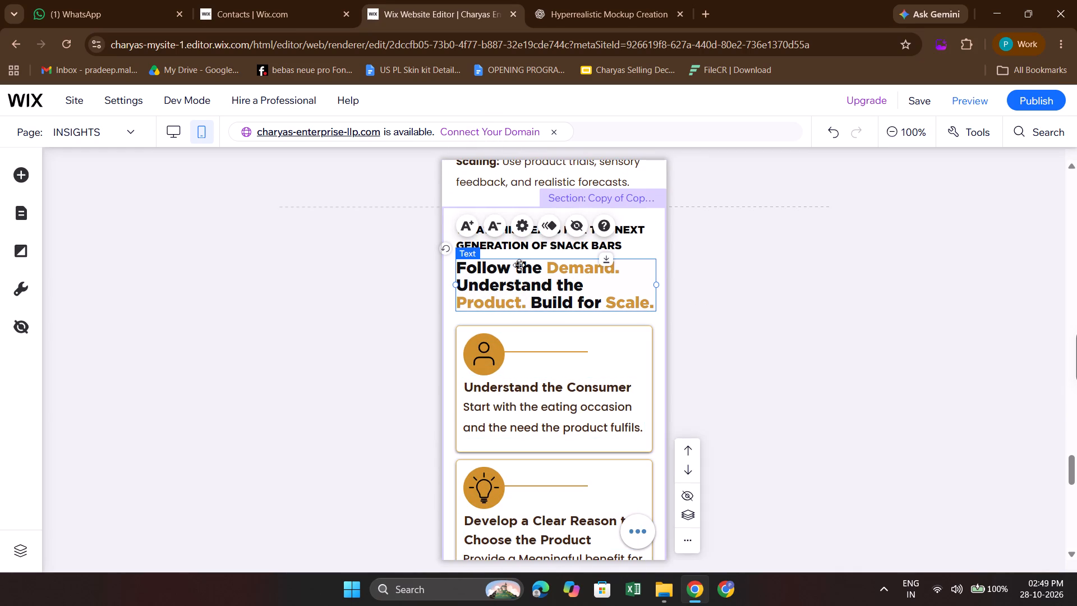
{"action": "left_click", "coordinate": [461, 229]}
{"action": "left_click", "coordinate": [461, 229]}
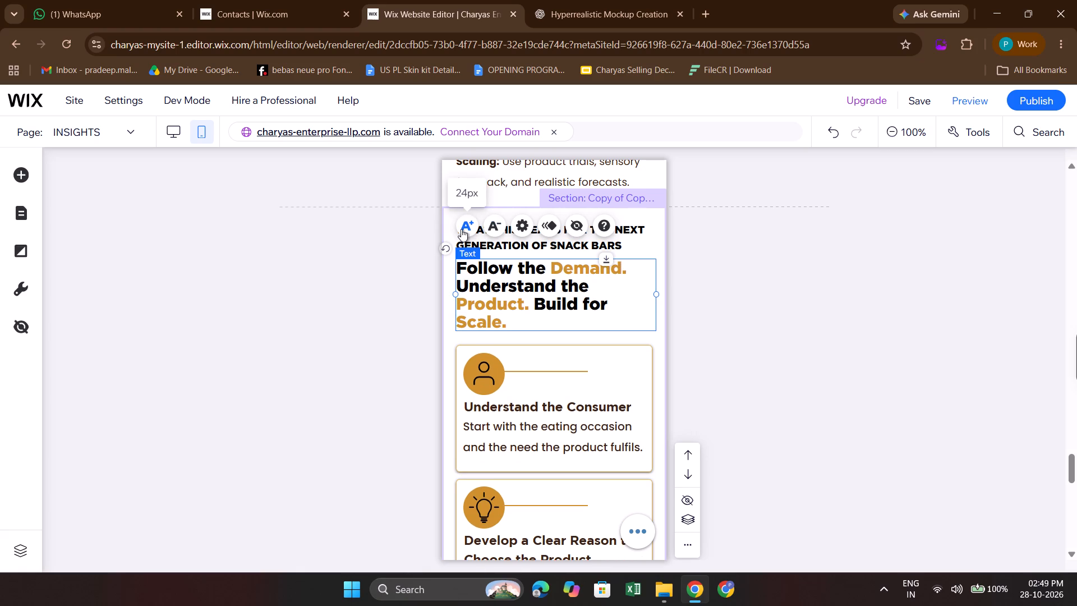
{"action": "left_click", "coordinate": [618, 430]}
Check the font size of the "Turning Market Understanding Into Better Product Decisions" heading in the Our Perspective section.
{"action": "scroll", "coordinate": [618, 430], "scroll_direction": "down", "scroll_amount": 1}
{"action": "left_click", "coordinate": [590, 251]}
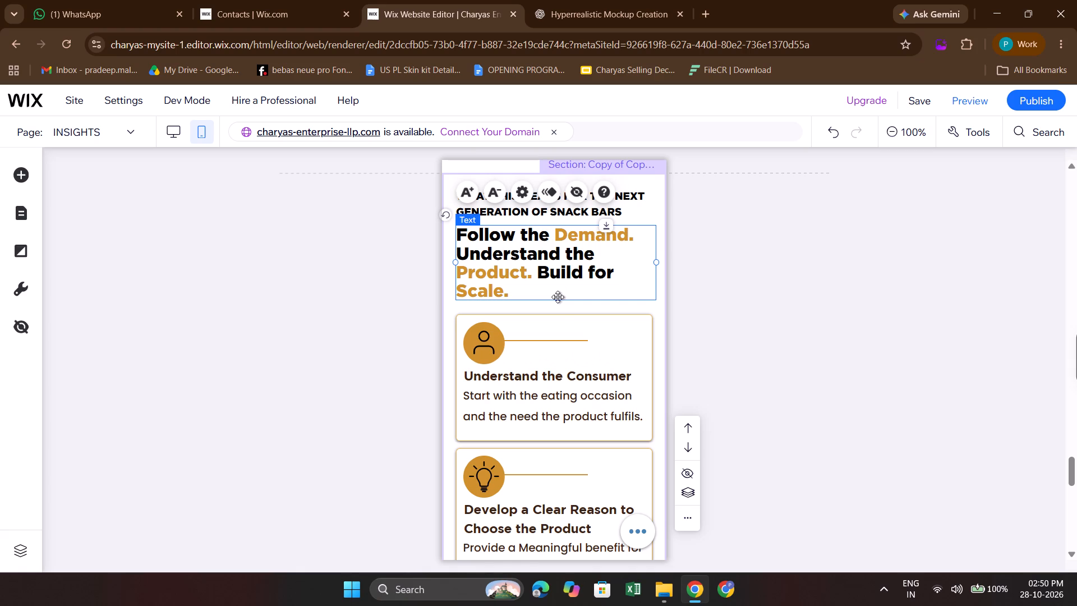
{"action": "scroll", "coordinate": [558, 297], "scroll_direction": "down", "scroll_amount": 3}
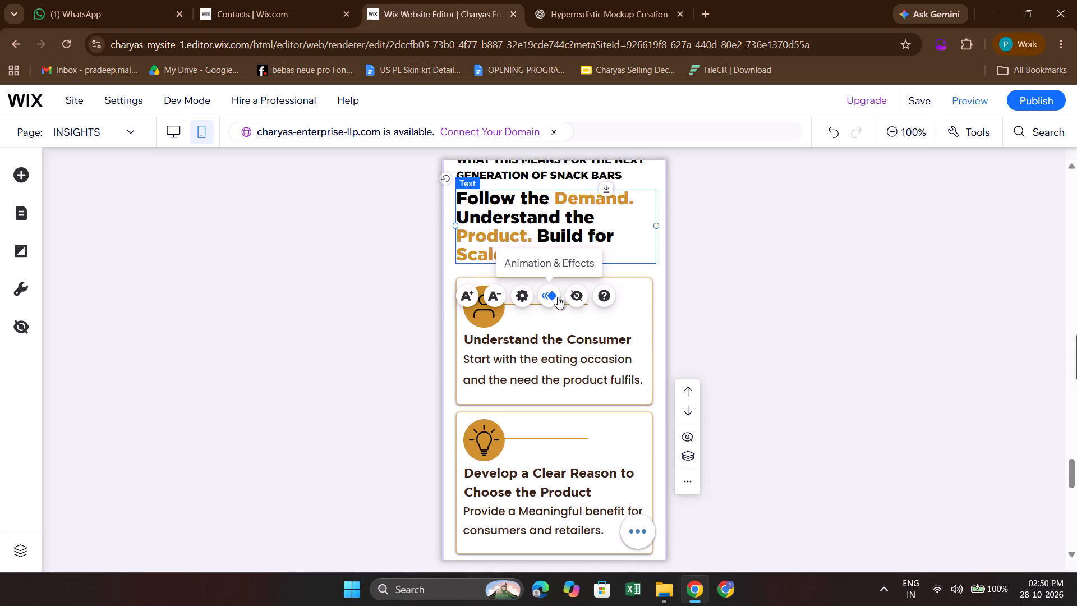
{"action": "scroll", "coordinate": [558, 297], "scroll_direction": "down", "scroll_amount": 1}
{"action": "scroll", "coordinate": [557, 430], "scroll_direction": "down", "scroll_amount": 5}
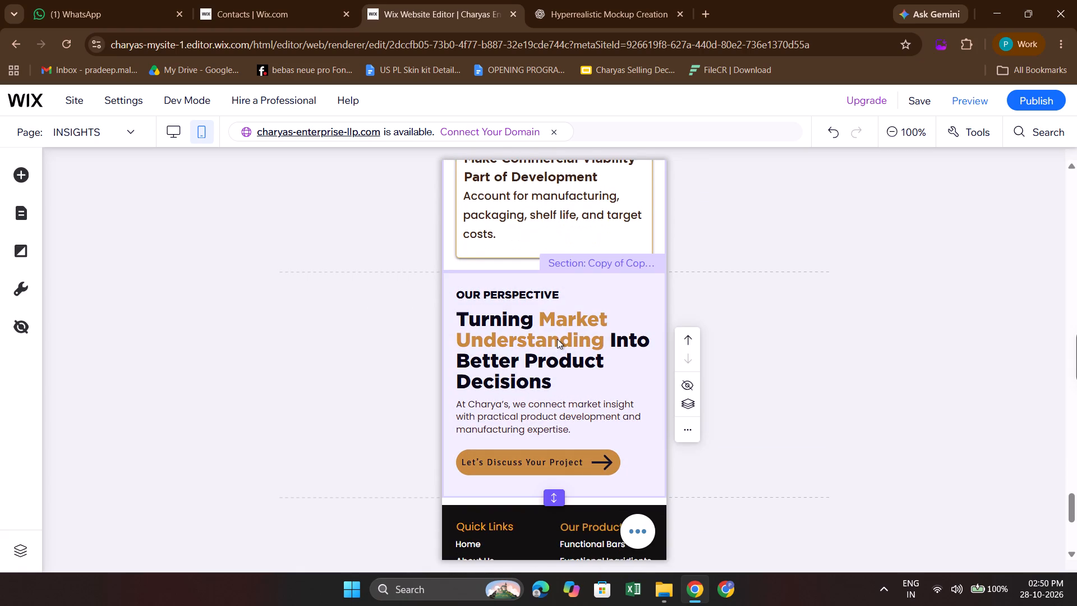
{"action": "left_click", "coordinate": [557, 339]}
{"action": "left_click", "coordinate": [557, 339]}
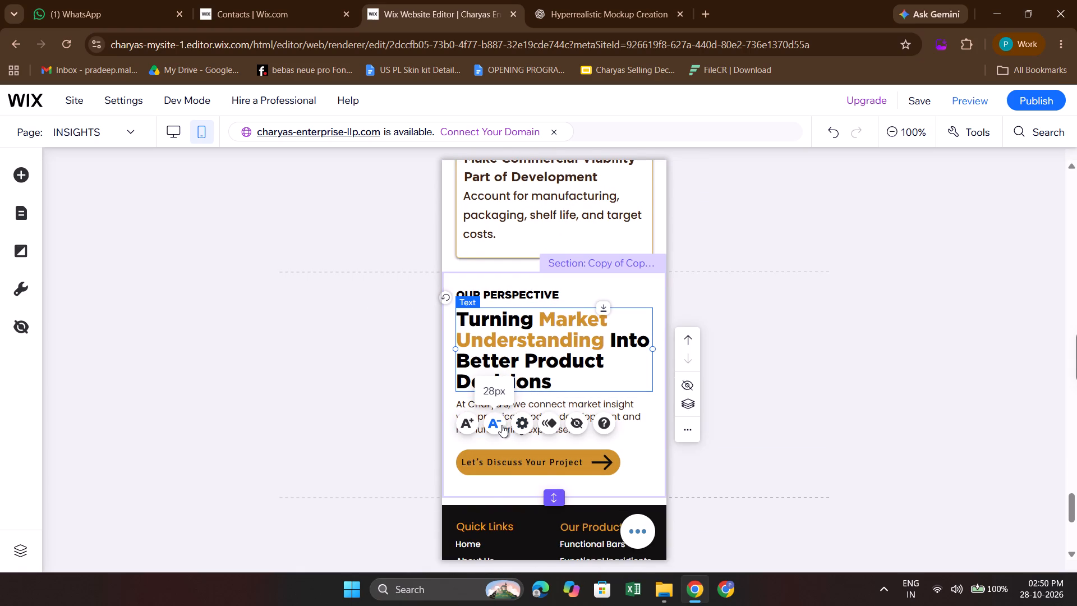
Increase the "Follow the Demand" heading's font size to 28 px, matching the "Turning Market Understanding" heading.
{"action": "scroll", "coordinate": [559, 307], "scroll_direction": "up", "scroll_amount": 5}
{"action": "scroll", "coordinate": [537, 259], "scroll_direction": "up", "scroll_amount": 1}
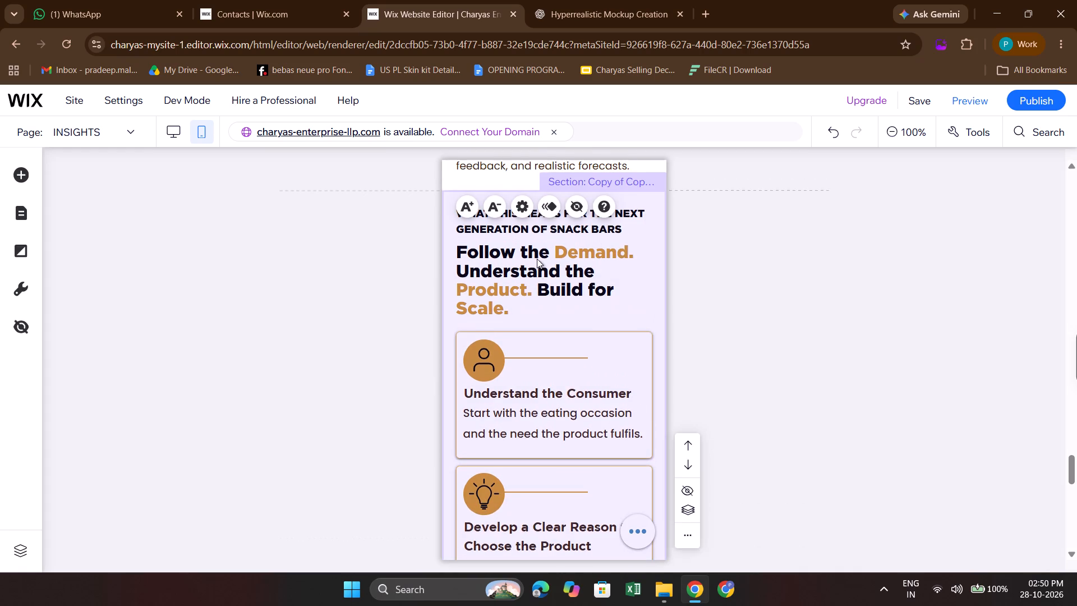
{"action": "scroll", "coordinate": [537, 259], "scroll_direction": "up", "scroll_amount": 1}
{"action": "left_click", "coordinate": [530, 304]}
{"action": "left_click", "coordinate": [537, 293]}
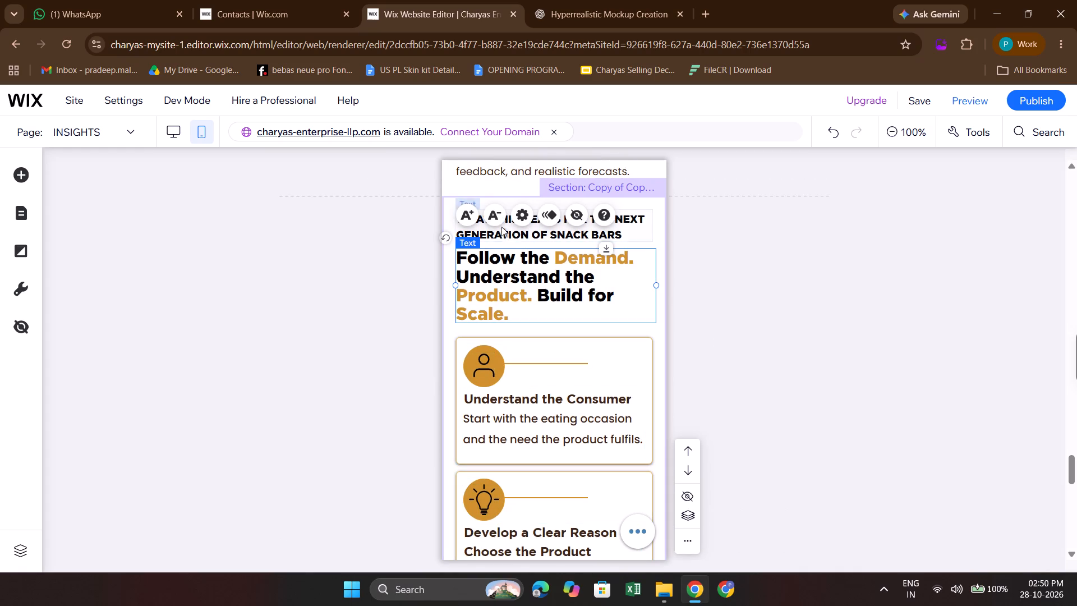
{"action": "double_click", "coordinate": [466, 212]}
{"action": "left_click", "coordinate": [466, 212]}
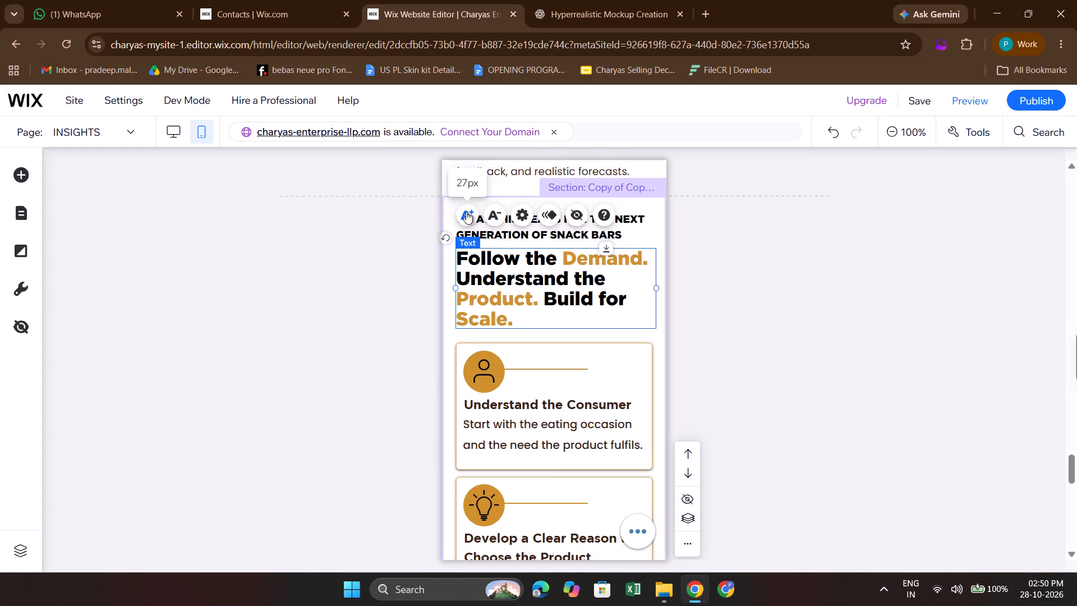
Increase the "Key Considerations for Manufacturing Success" heading's font size to 28 px.
{"action": "scroll", "coordinate": [581, 322], "scroll_direction": "up", "scroll_amount": 1}
{"action": "scroll", "coordinate": [604, 403], "scroll_direction": "up", "scroll_amount": 3}
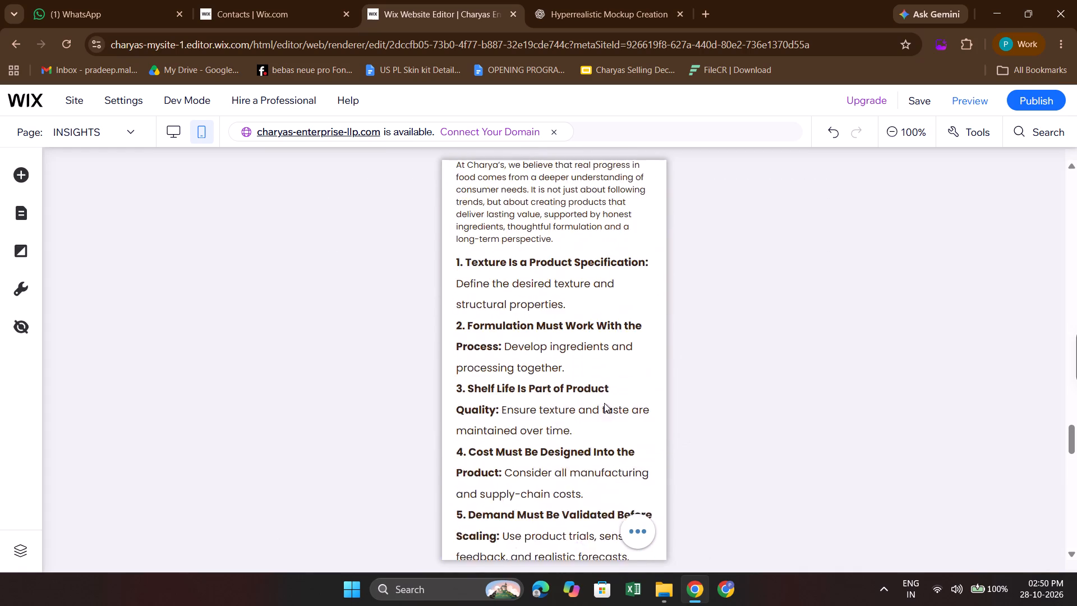
{"action": "scroll", "coordinate": [604, 403], "scroll_direction": "up", "scroll_amount": 3}
{"action": "scroll", "coordinate": [559, 420], "scroll_direction": "down", "scroll_amount": 2}
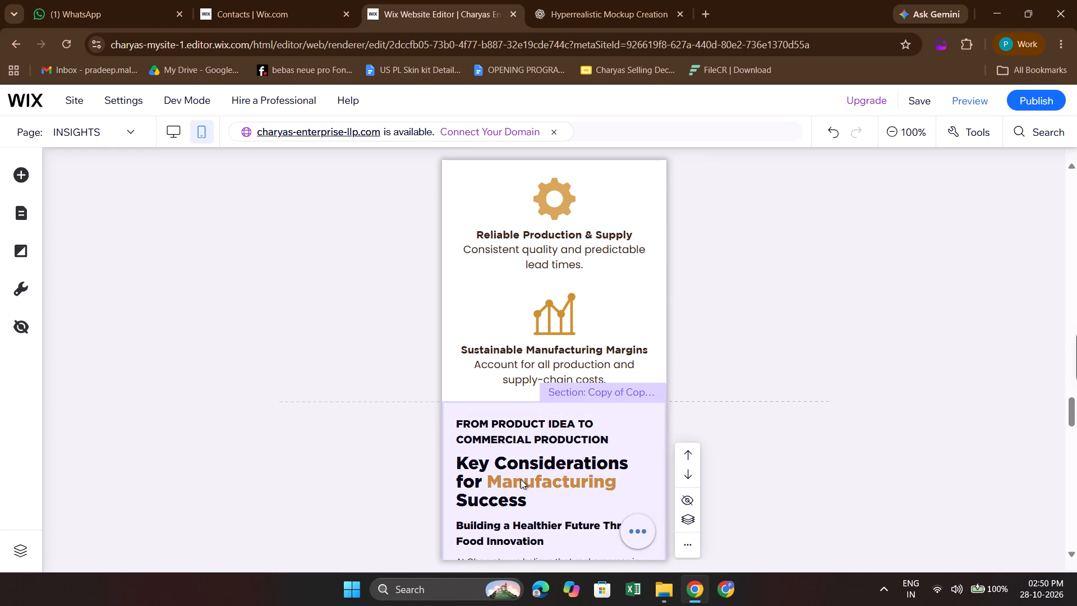
{"action": "left_click", "coordinate": [521, 479]}
{"action": "left_click", "coordinate": [521, 479]}
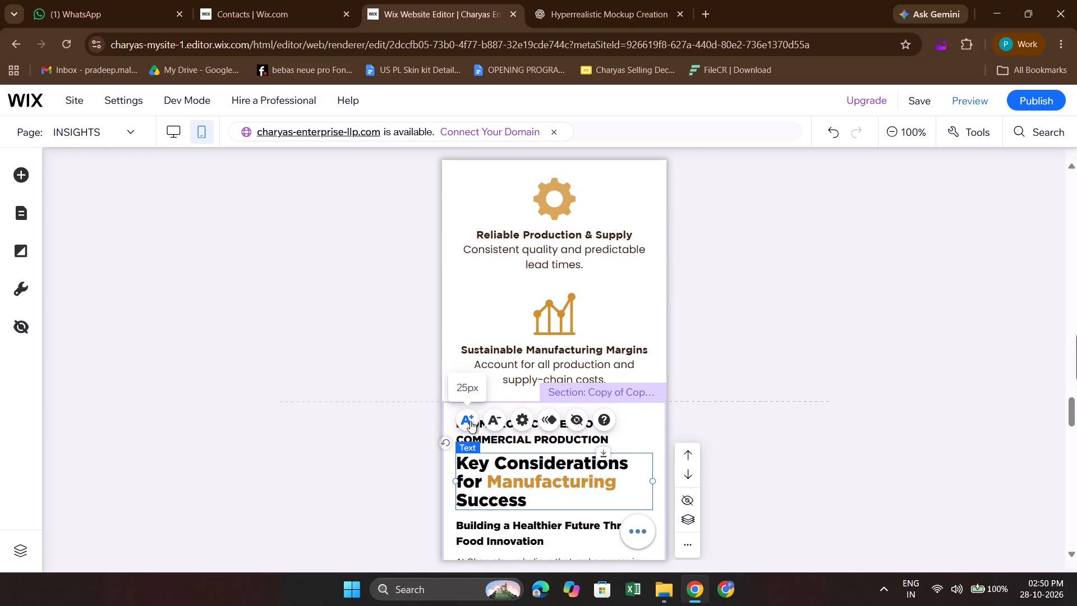
{"action": "left_click", "coordinate": [470, 421]}
{"action": "left_click", "coordinate": [470, 421]}
{"action": "scroll", "coordinate": [470, 421], "scroll_direction": "down", "scroll_amount": 2}
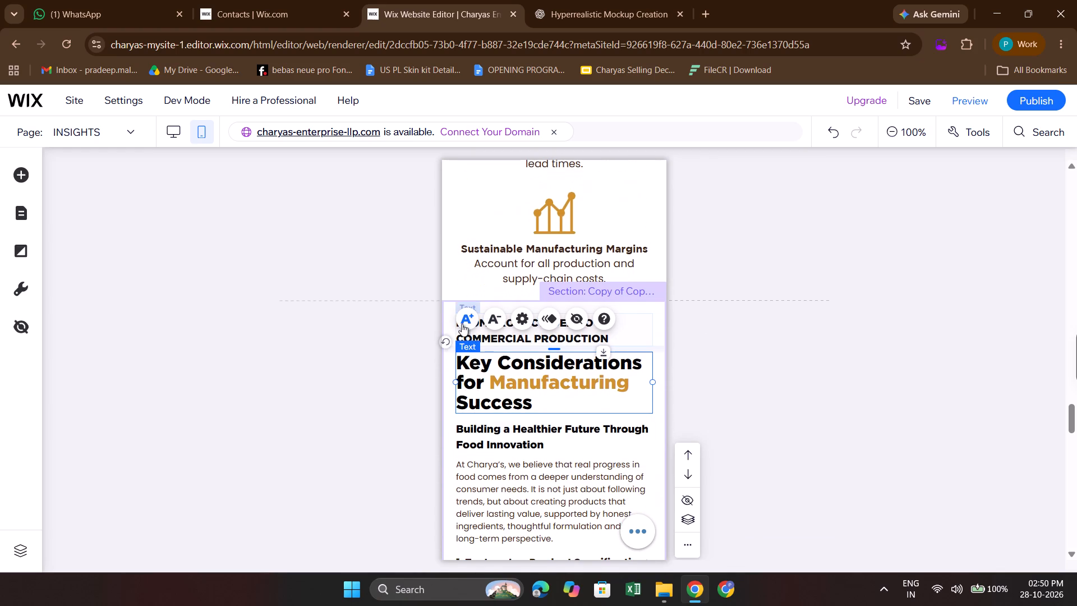
{"action": "left_click", "coordinate": [462, 321]}
{"action": "scroll", "coordinate": [496, 410], "scroll_direction": "down", "scroll_amount": 4}
{"action": "scroll", "coordinate": [496, 410], "scroll_direction": "up", "scroll_amount": 1}
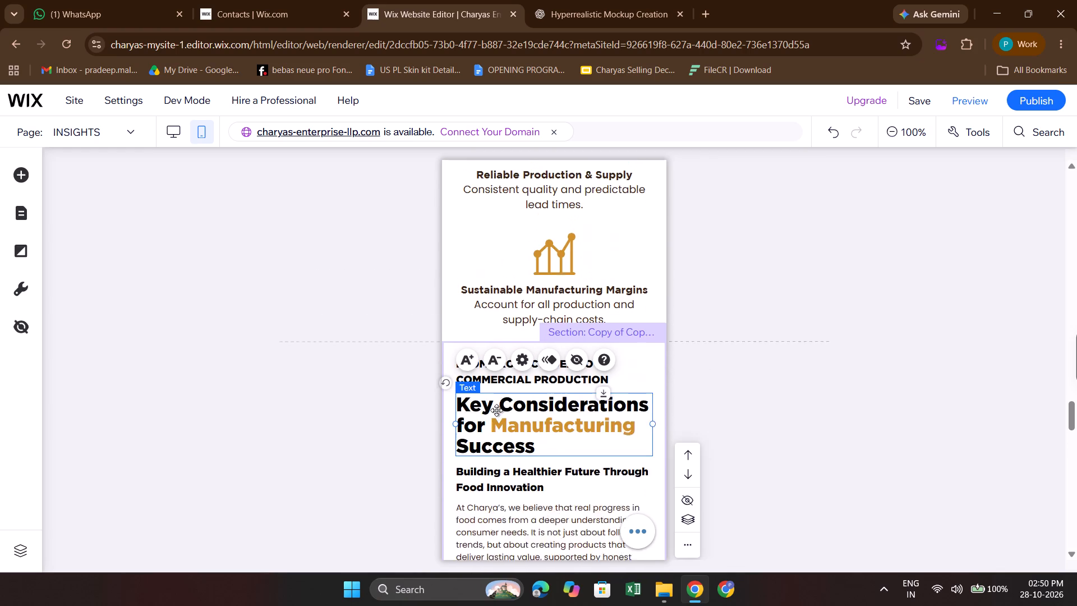
{"action": "left_click", "coordinate": [712, 315]}
Increase the "Beyond Price: Building Products Retailers Can Depend On" heading's font size to 28 px.
{"action": "scroll", "coordinate": [712, 315], "scroll_direction": "up", "scroll_amount": 4}
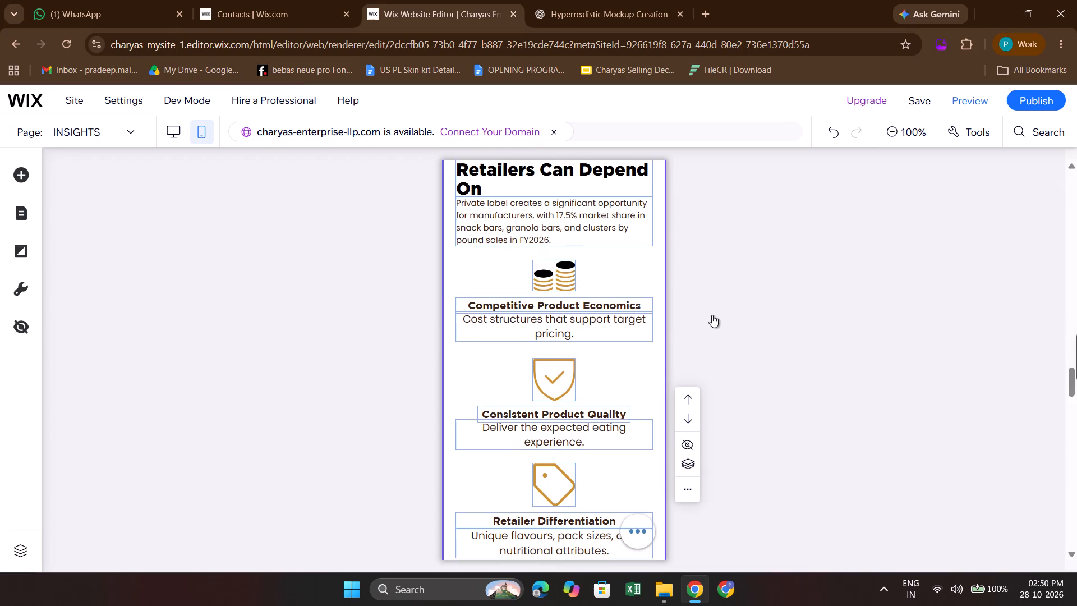
{"action": "scroll", "coordinate": [615, 318], "scroll_direction": "up", "scroll_amount": 2}
{"action": "left_click", "coordinate": [519, 481]}
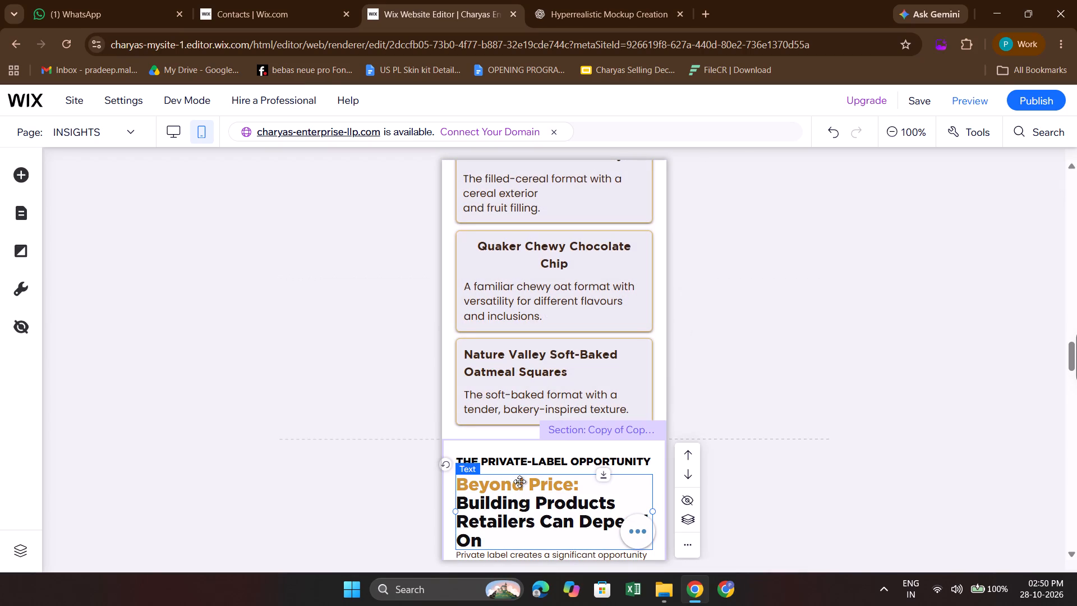
{"action": "triple_click", "coordinate": [471, 177]}
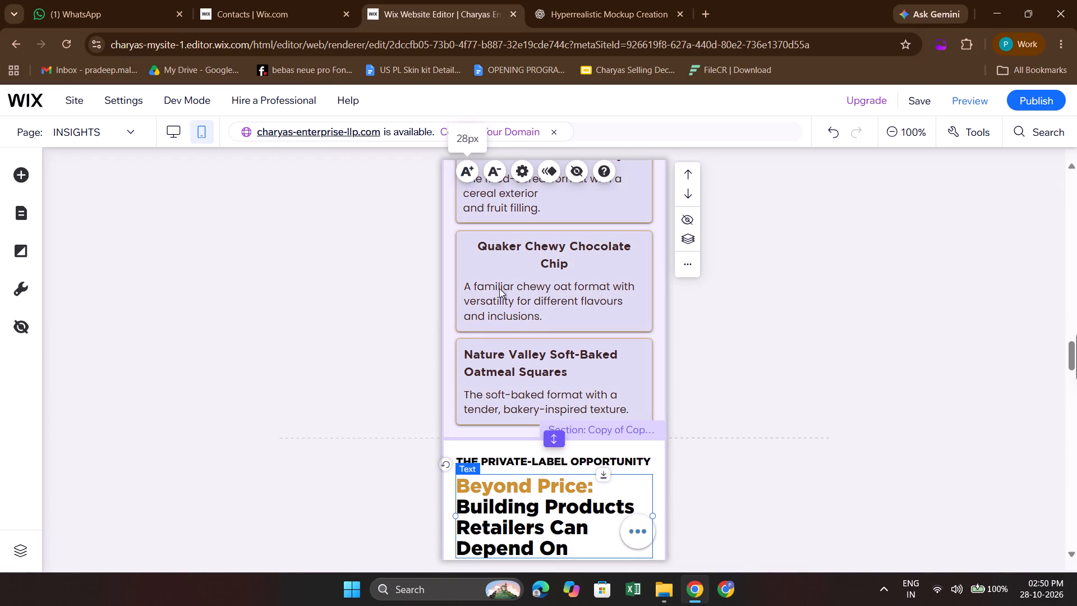
{"action": "scroll", "coordinate": [508, 328], "scroll_direction": "down", "scroll_amount": 3}
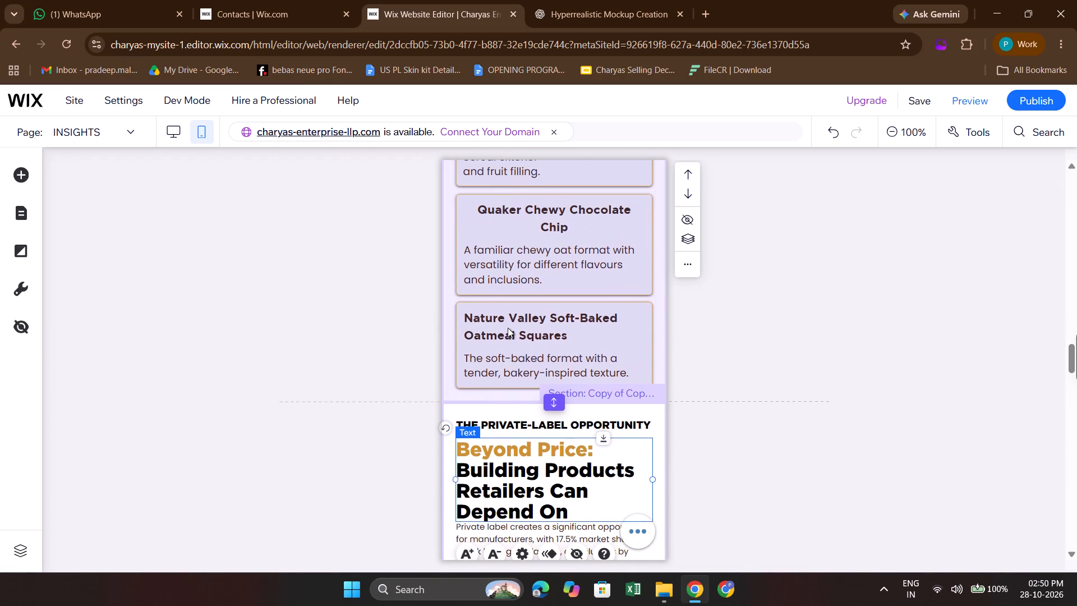
{"action": "scroll", "coordinate": [508, 328], "scroll_direction": "down", "scroll_amount": 1}
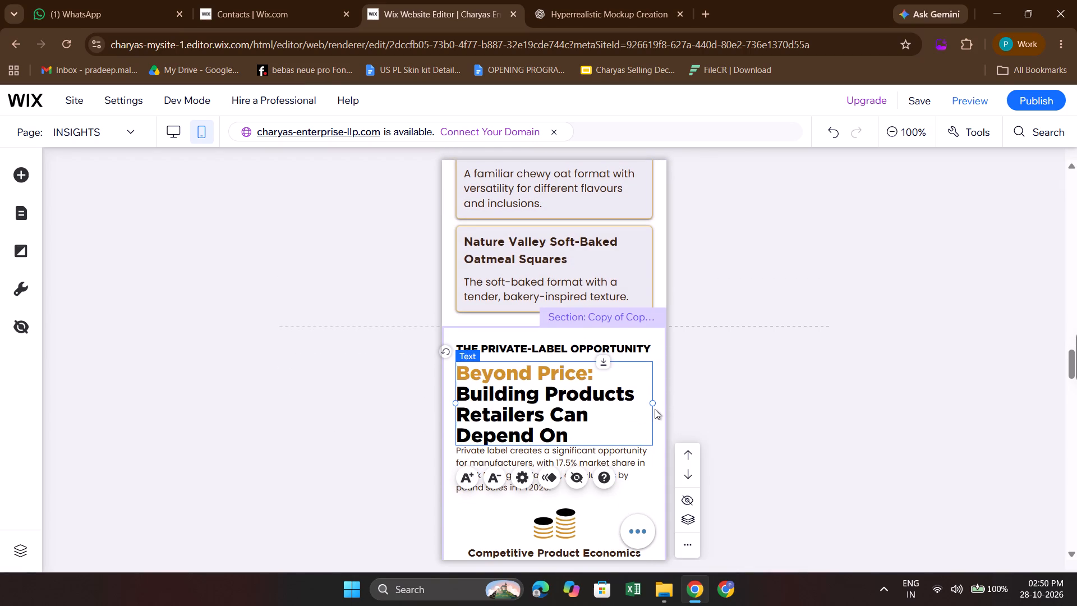
{"action": "left_click", "coordinate": [701, 407]}
Narrow the "Beyond Price" heading's text box slightly, keeping its text on four lines.
{"action": "scroll", "coordinate": [701, 407], "scroll_direction": "down", "scroll_amount": 1}
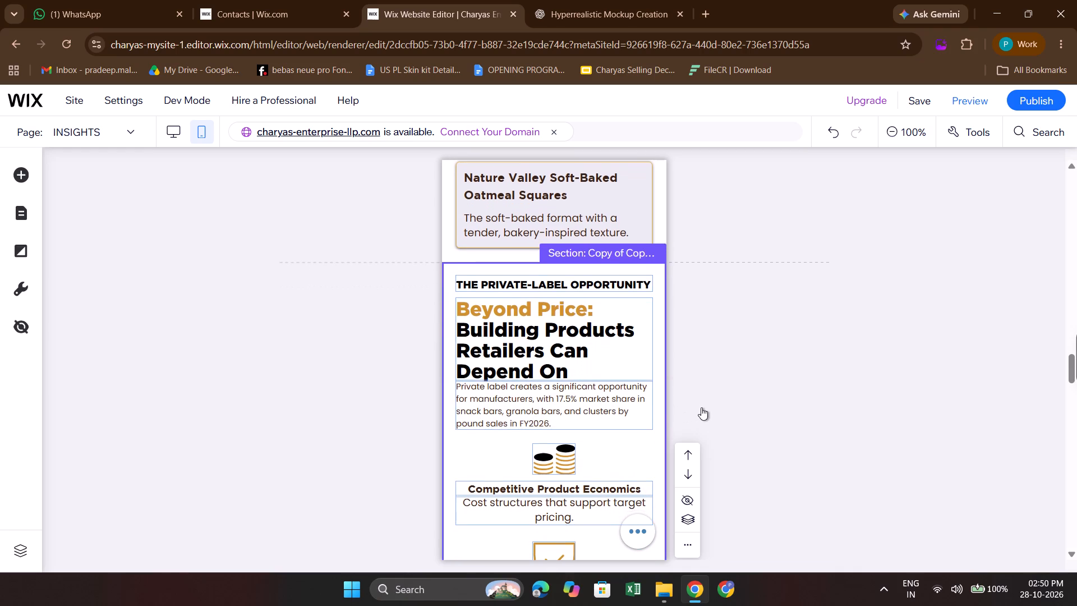
{"action": "left_click", "coordinate": [614, 414]}
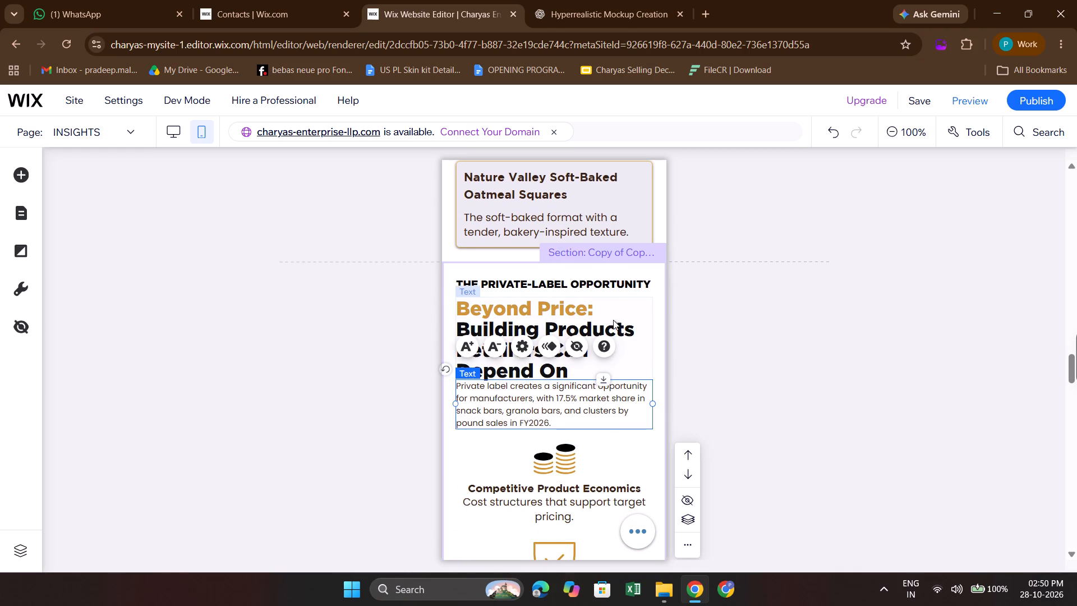
{"action": "left_click", "coordinate": [613, 320]}
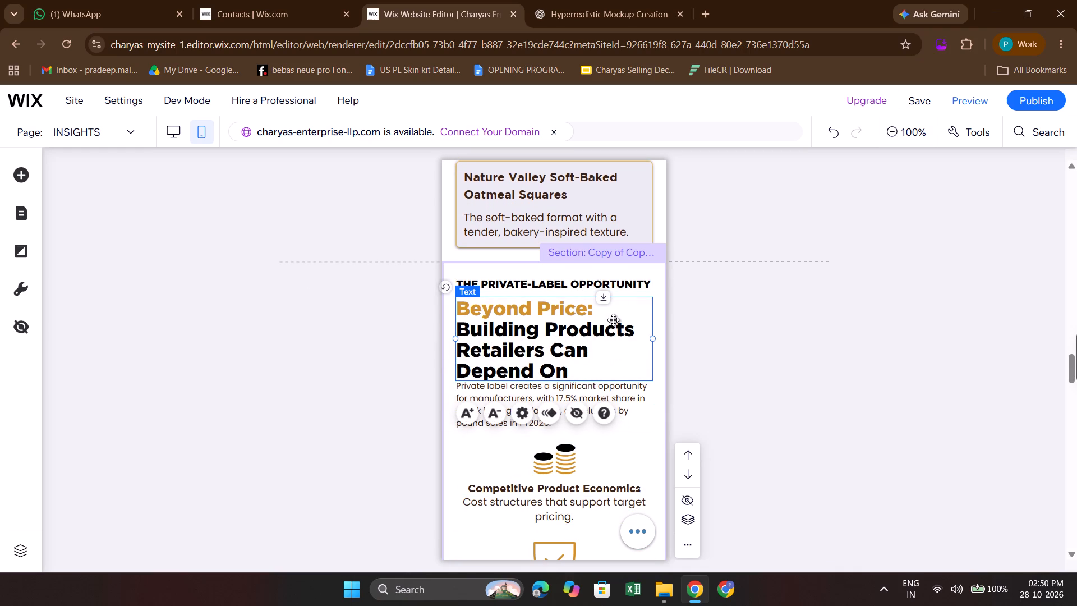
{"action": "left_click_drag", "start_coordinate": [651, 337], "coordinate": [655, 336]}
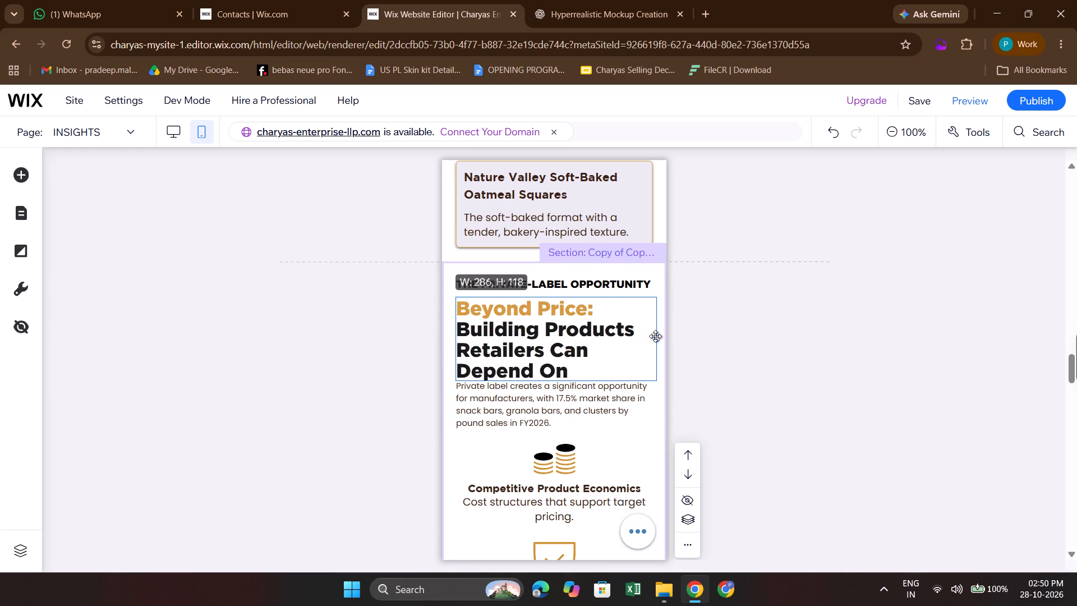
{"action": "left_click_drag", "start_coordinate": [655, 336], "coordinate": [643, 336]}
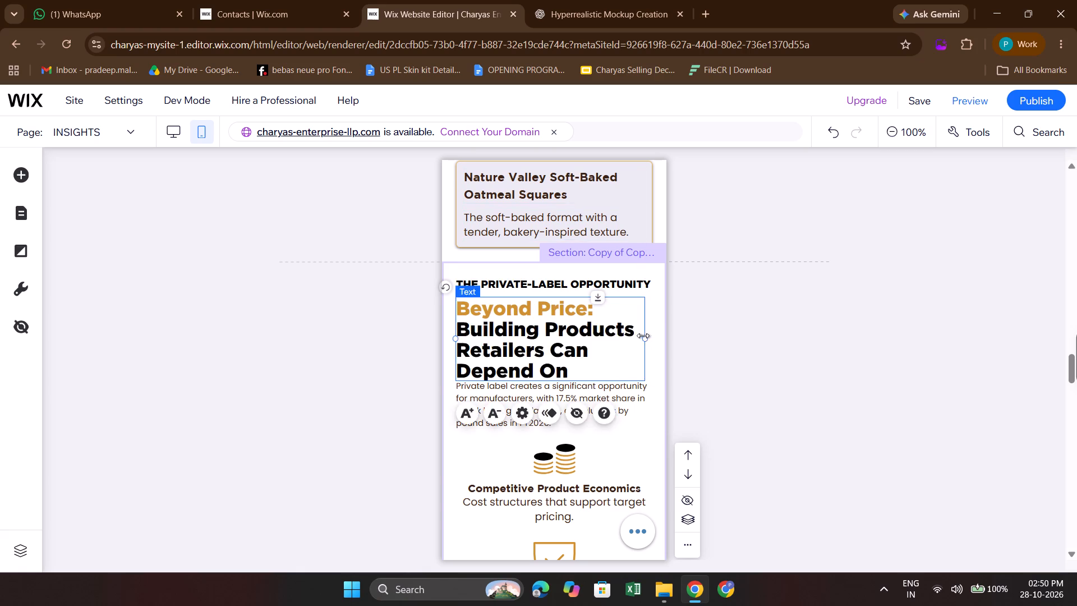
Increase the "Successful Products Solve Familiar Problems" heading's font size to 28 px.
{"action": "scroll", "coordinate": [643, 336], "scroll_direction": "up", "scroll_amount": 8}
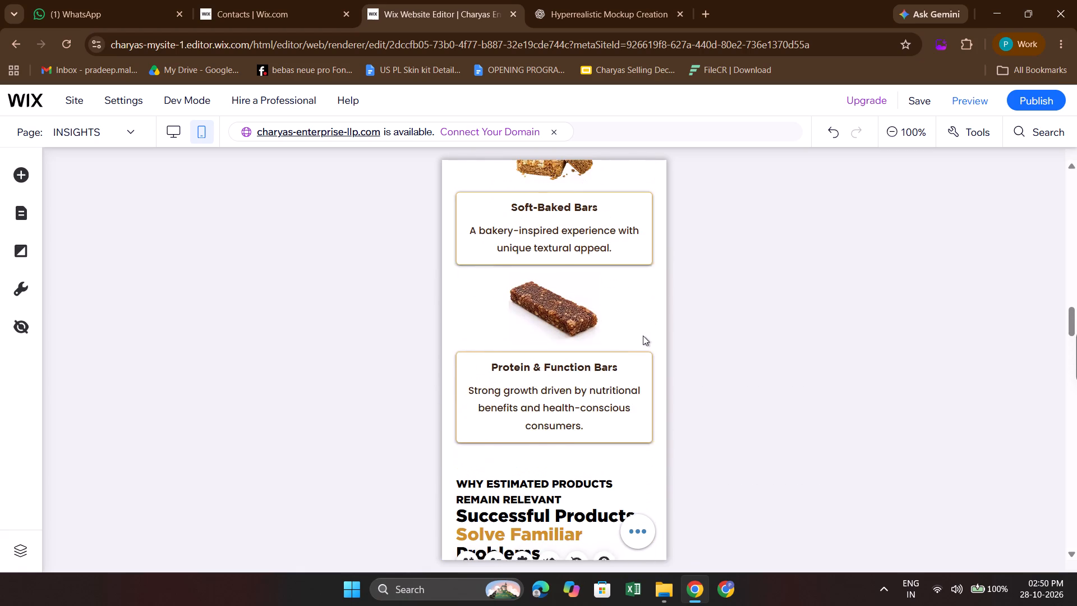
{"action": "scroll", "coordinate": [593, 257], "scroll_direction": "down", "scroll_amount": 1}
{"action": "left_click", "coordinate": [546, 461]}
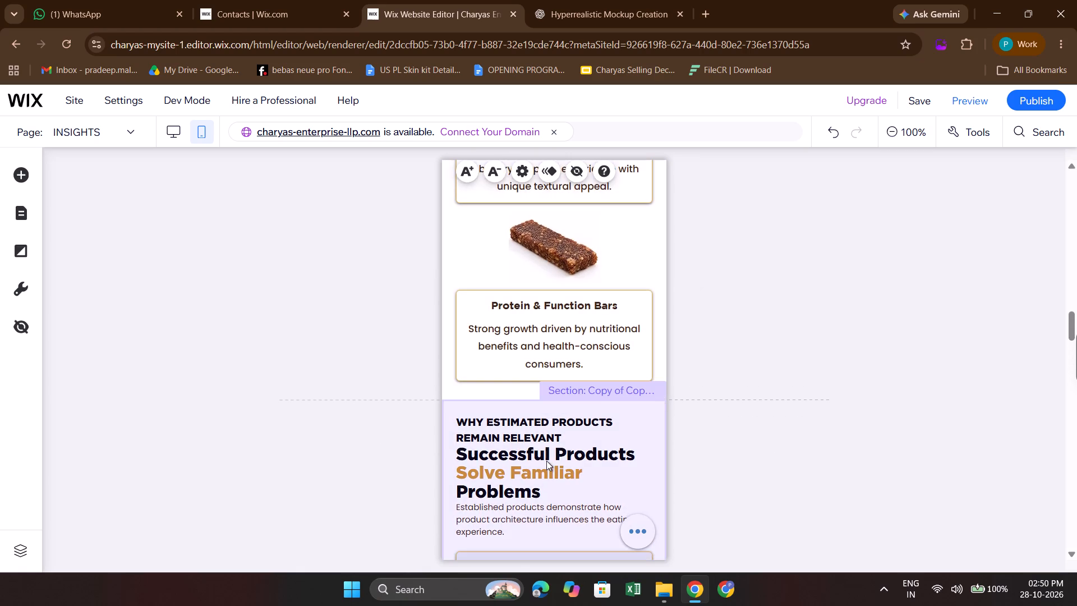
{"action": "left_click", "coordinate": [546, 461]}
{"action": "scroll", "coordinate": [546, 461], "scroll_direction": "down", "scroll_amount": 1}
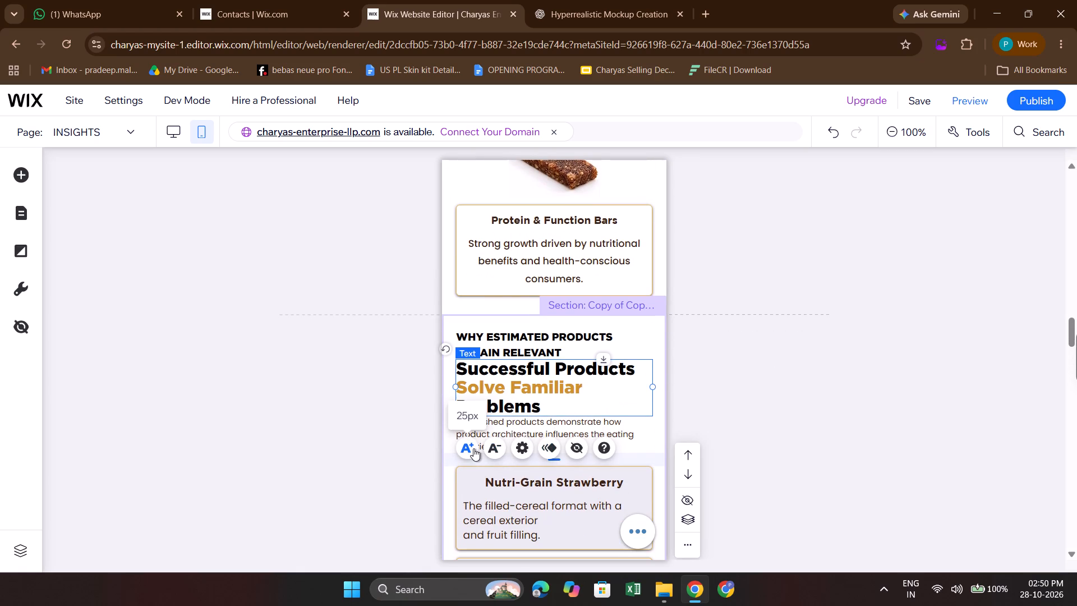
{"action": "left_click", "coordinate": [473, 448]}
{"action": "left_click", "coordinate": [473, 448]}
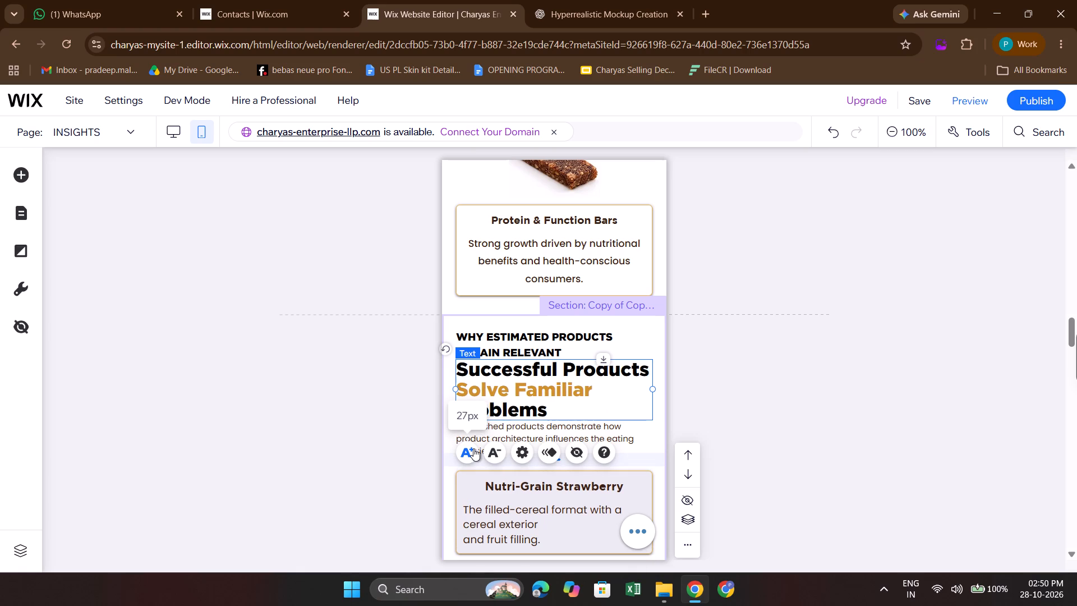
{"action": "left_click", "coordinate": [473, 448]}
{"action": "scroll", "coordinate": [547, 382], "scroll_direction": "down", "scroll_amount": 4}
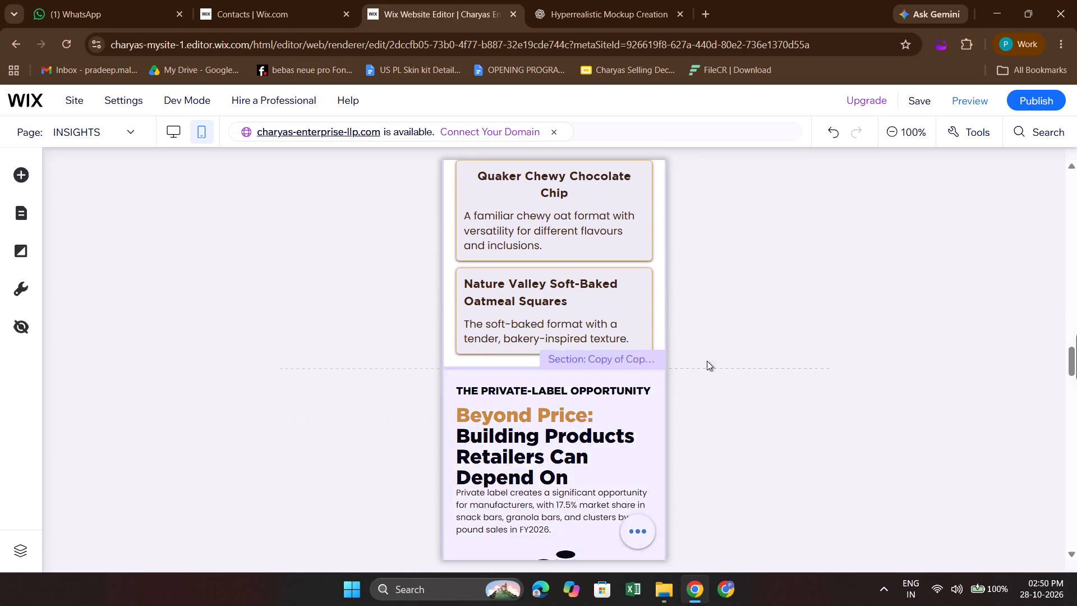
Increase the "Different Needs. Different Product Opportunities." heading's font size to 28 px.
{"action": "left_click", "coordinate": [729, 352]}
{"action": "scroll", "coordinate": [729, 352], "scroll_direction": "up", "scroll_amount": 3}
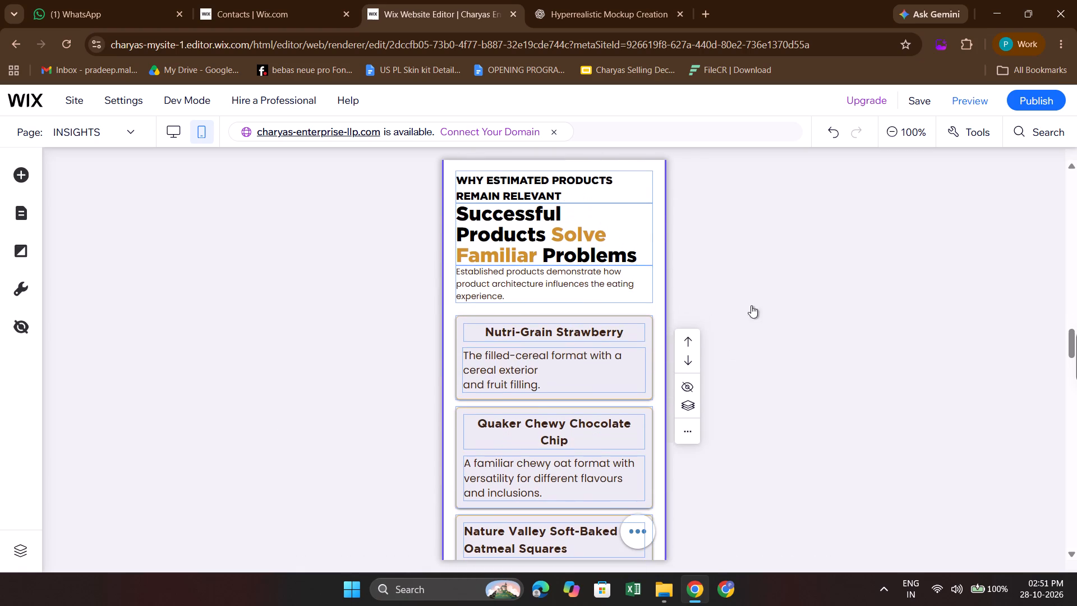
{"action": "scroll", "coordinate": [758, 282], "scroll_direction": "up", "scroll_amount": 1}
{"action": "left_click", "coordinate": [742, 275]}
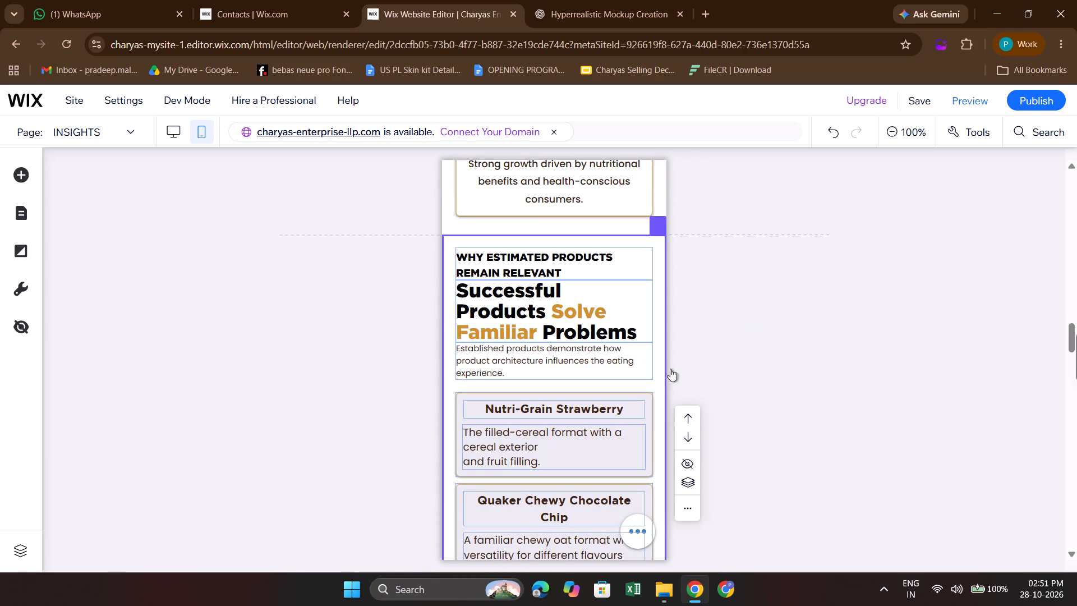
{"action": "left_click", "coordinate": [662, 366]}
{"action": "scroll", "coordinate": [662, 366], "scroll_direction": "up", "scroll_amount": 4}
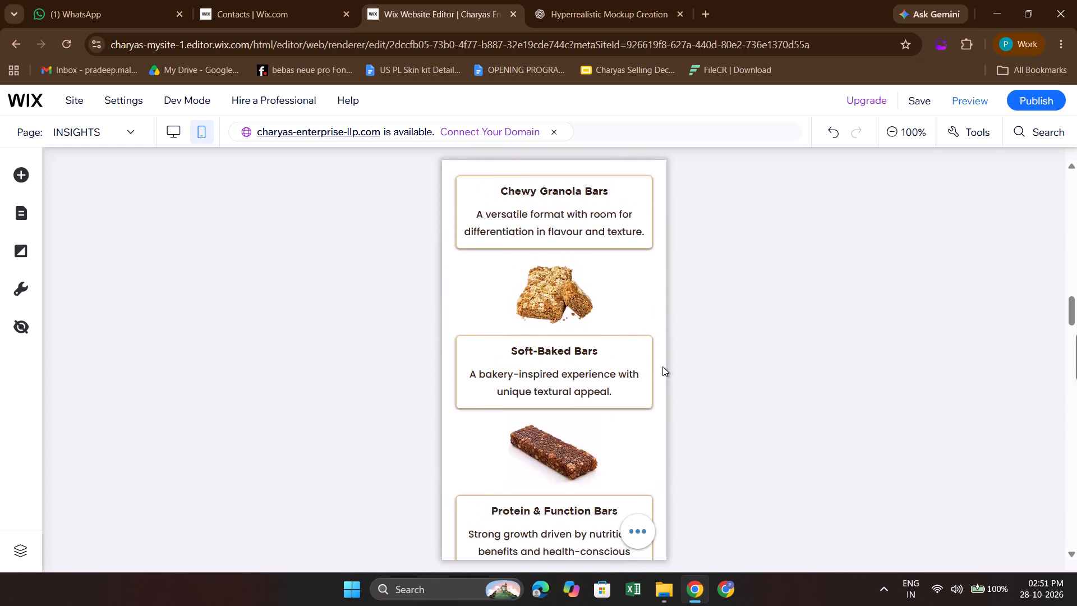
{"action": "scroll", "coordinate": [662, 366], "scroll_direction": "up", "scroll_amount": 1}
{"action": "scroll", "coordinate": [570, 230], "scroll_direction": "up", "scroll_amount": 1}
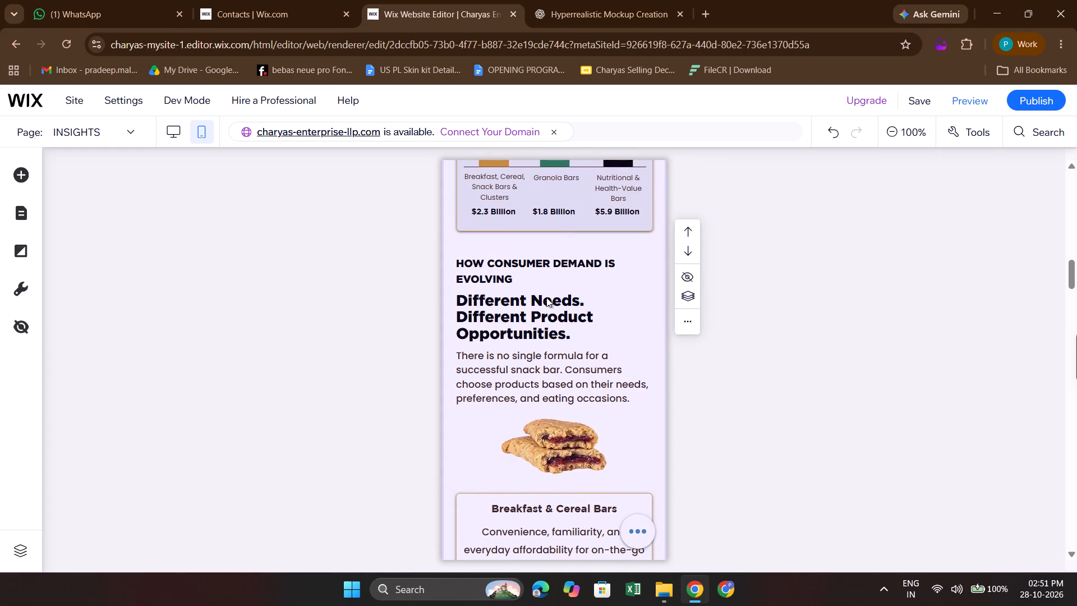
{"action": "left_click", "coordinate": [546, 297]}
{"action": "left_click", "coordinate": [546, 297]}
{"action": "triple_click", "coordinate": [467, 256]}
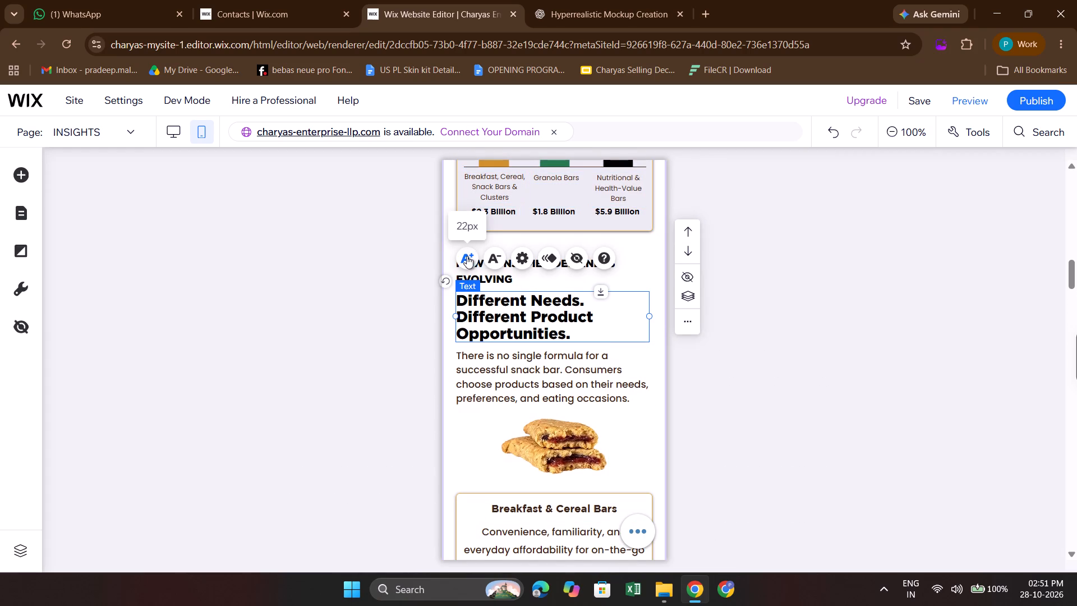
{"action": "left_click", "coordinate": [467, 256]}
{"action": "left_click", "coordinate": [467, 256]}
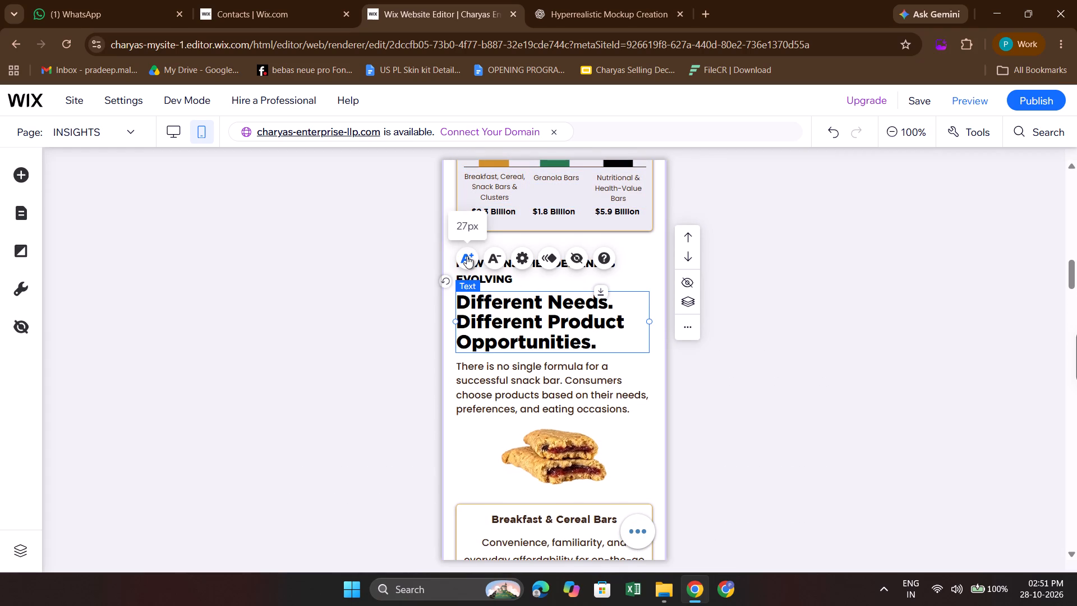
{"action": "left_click", "coordinate": [467, 256]}
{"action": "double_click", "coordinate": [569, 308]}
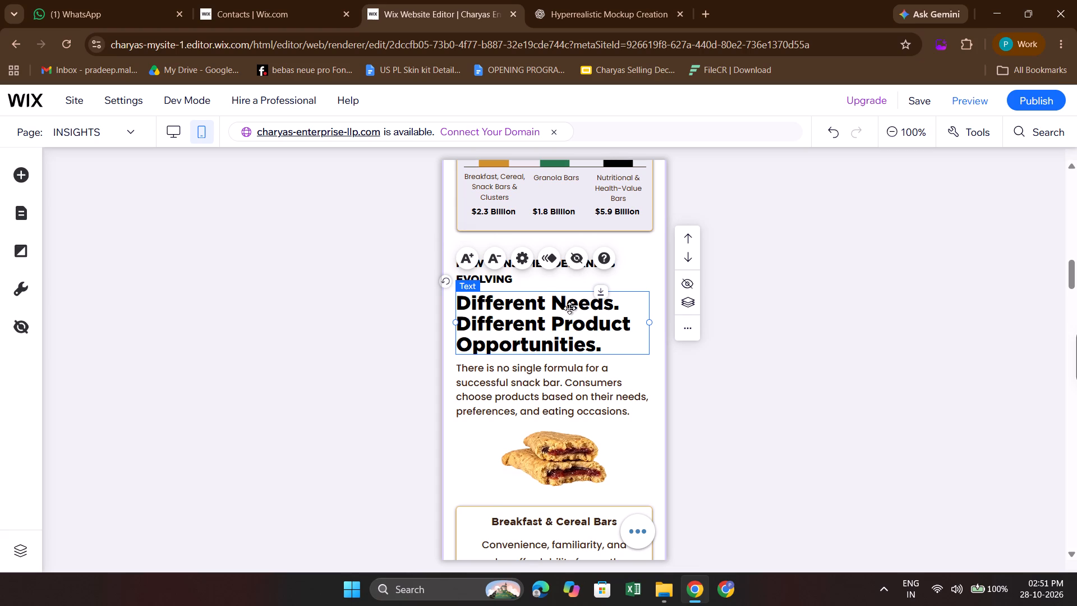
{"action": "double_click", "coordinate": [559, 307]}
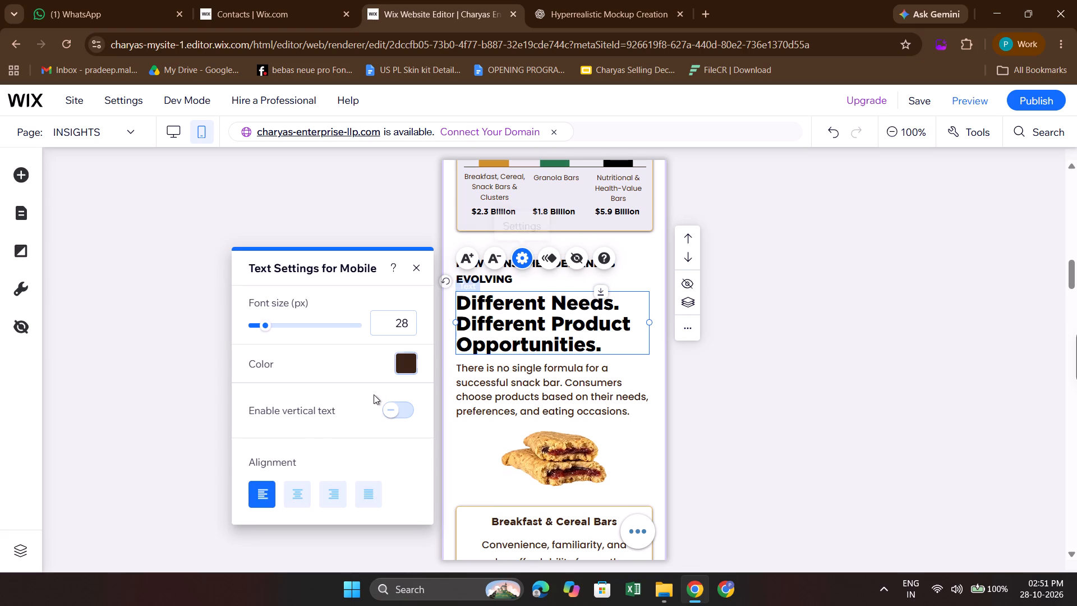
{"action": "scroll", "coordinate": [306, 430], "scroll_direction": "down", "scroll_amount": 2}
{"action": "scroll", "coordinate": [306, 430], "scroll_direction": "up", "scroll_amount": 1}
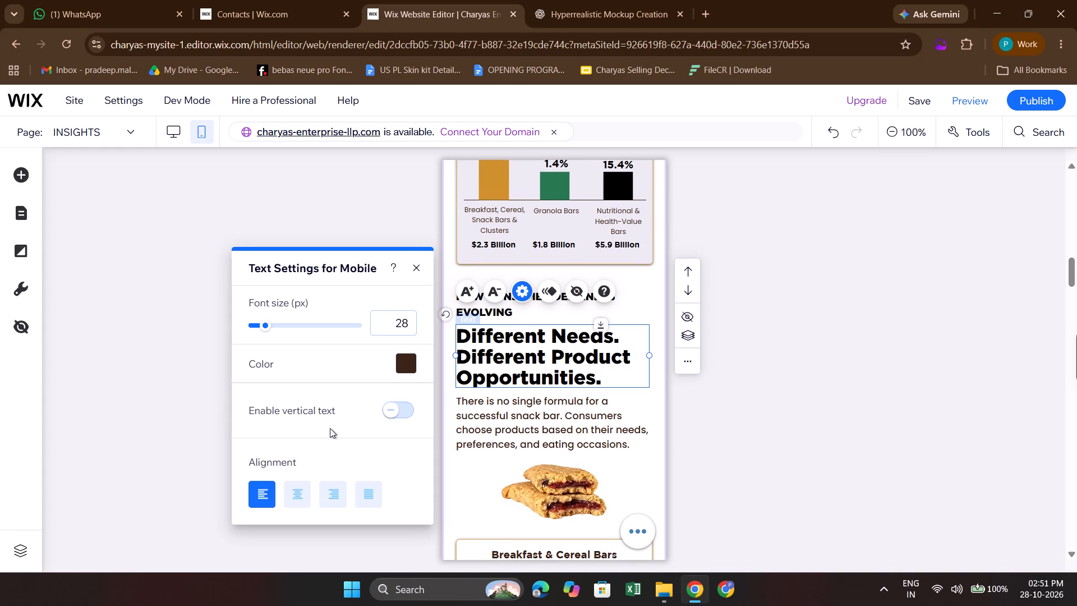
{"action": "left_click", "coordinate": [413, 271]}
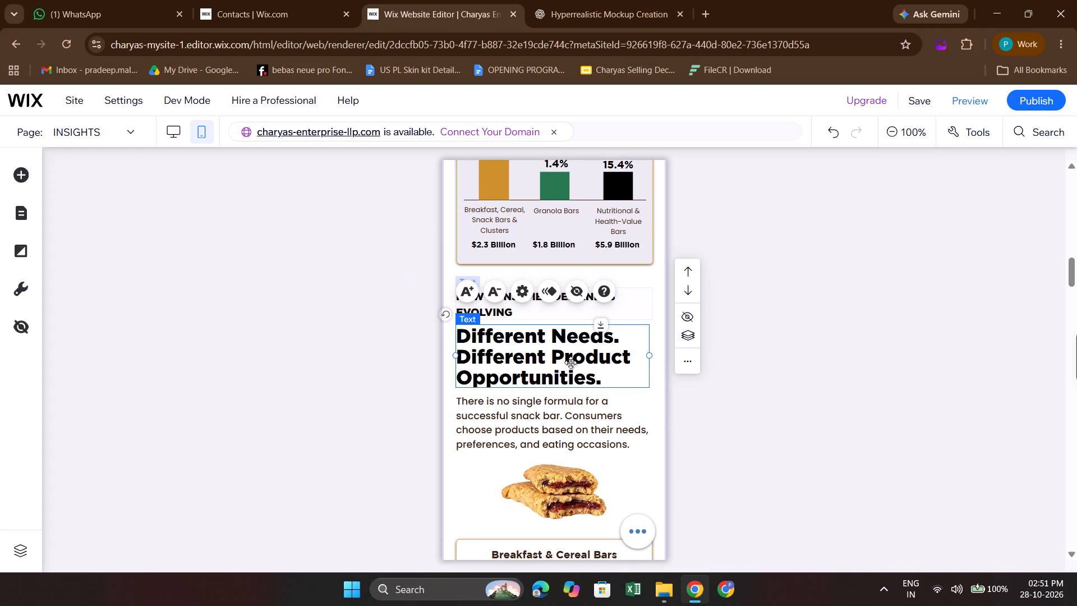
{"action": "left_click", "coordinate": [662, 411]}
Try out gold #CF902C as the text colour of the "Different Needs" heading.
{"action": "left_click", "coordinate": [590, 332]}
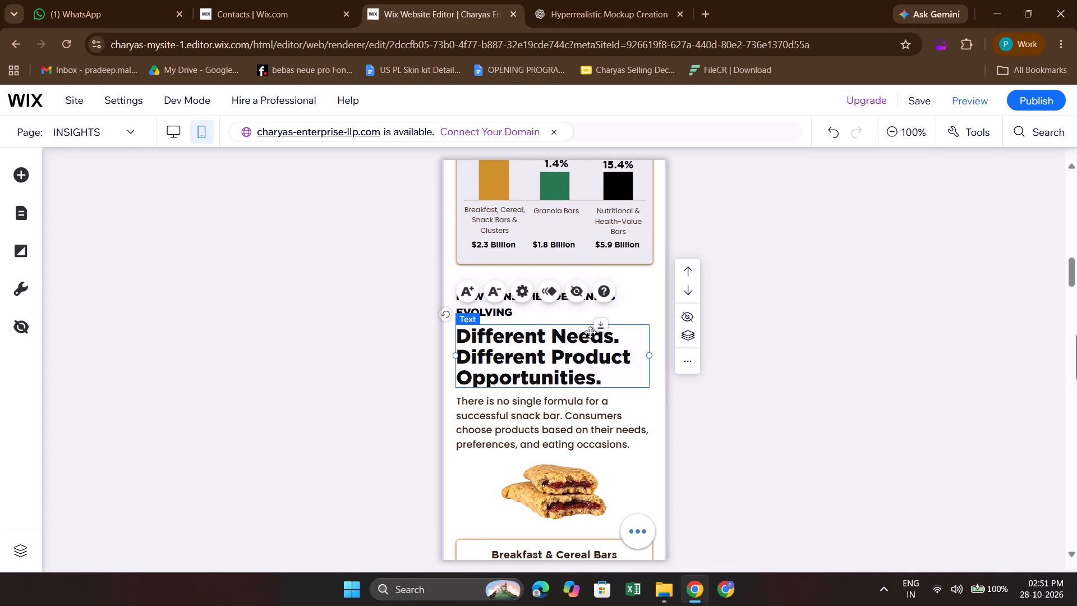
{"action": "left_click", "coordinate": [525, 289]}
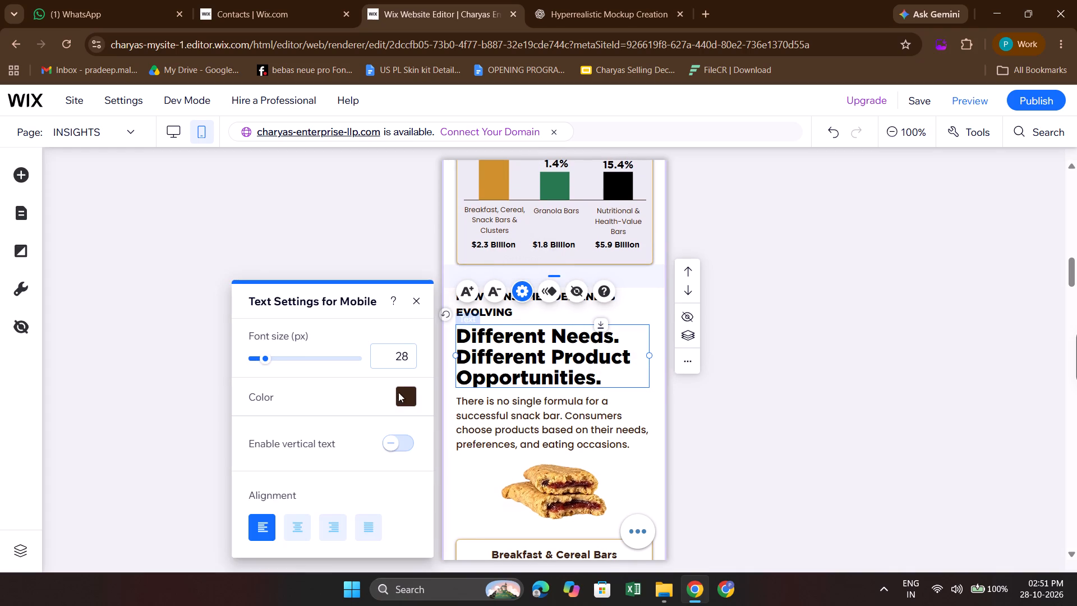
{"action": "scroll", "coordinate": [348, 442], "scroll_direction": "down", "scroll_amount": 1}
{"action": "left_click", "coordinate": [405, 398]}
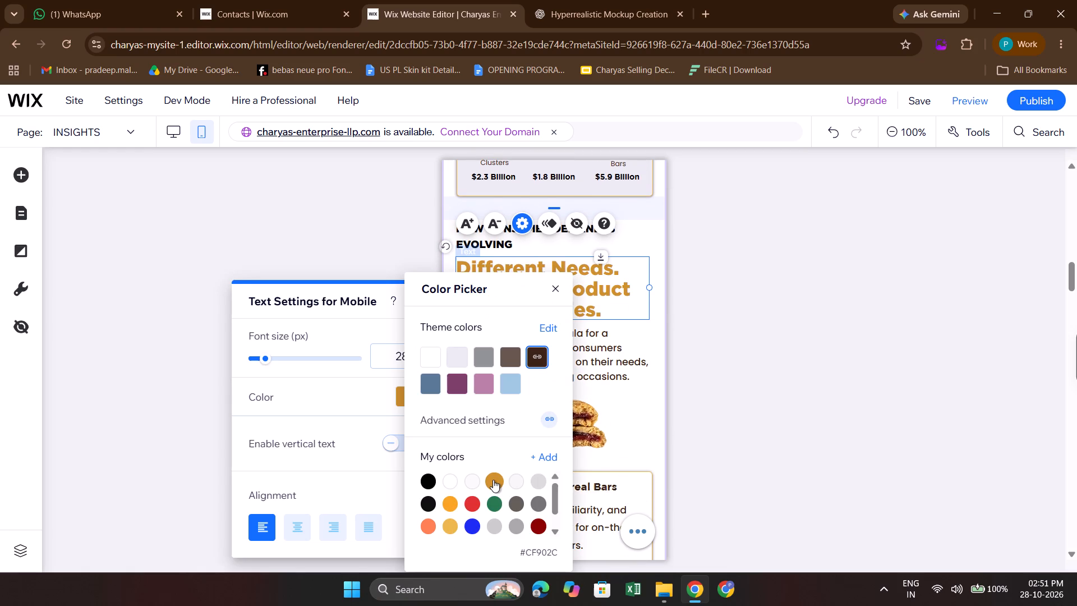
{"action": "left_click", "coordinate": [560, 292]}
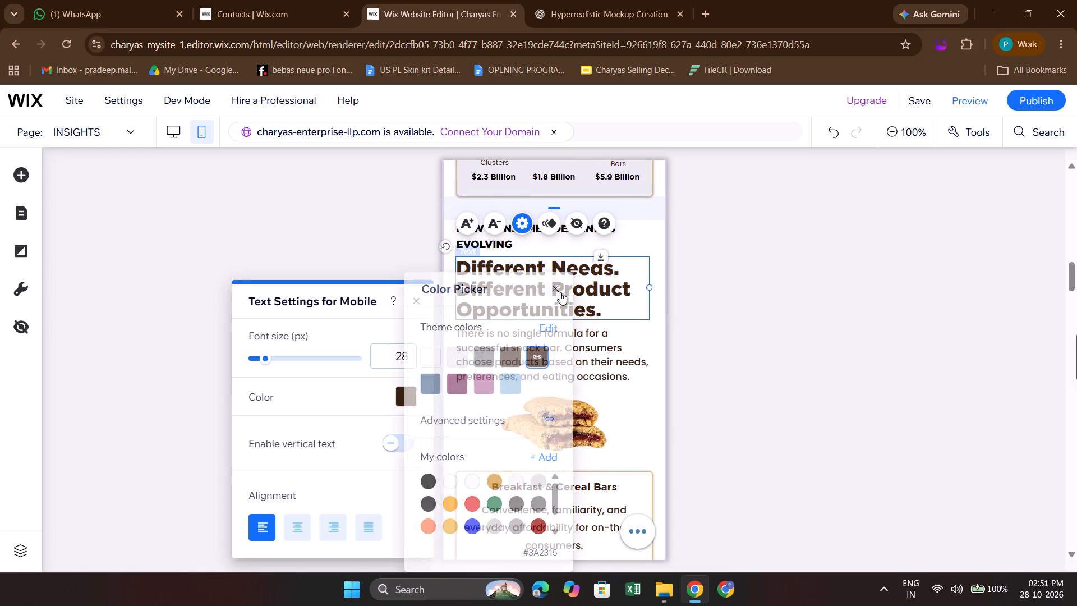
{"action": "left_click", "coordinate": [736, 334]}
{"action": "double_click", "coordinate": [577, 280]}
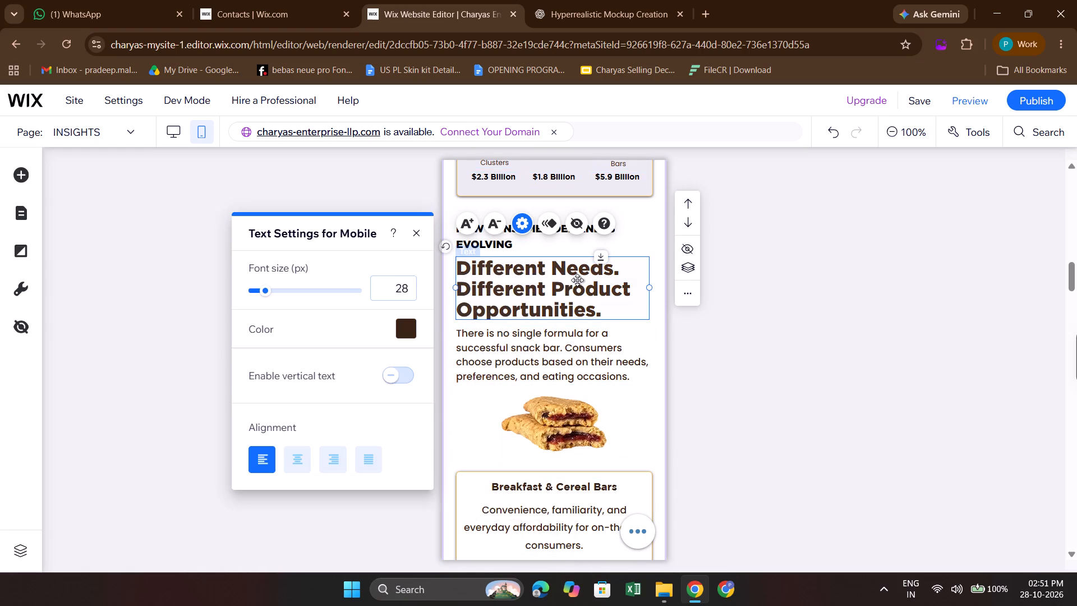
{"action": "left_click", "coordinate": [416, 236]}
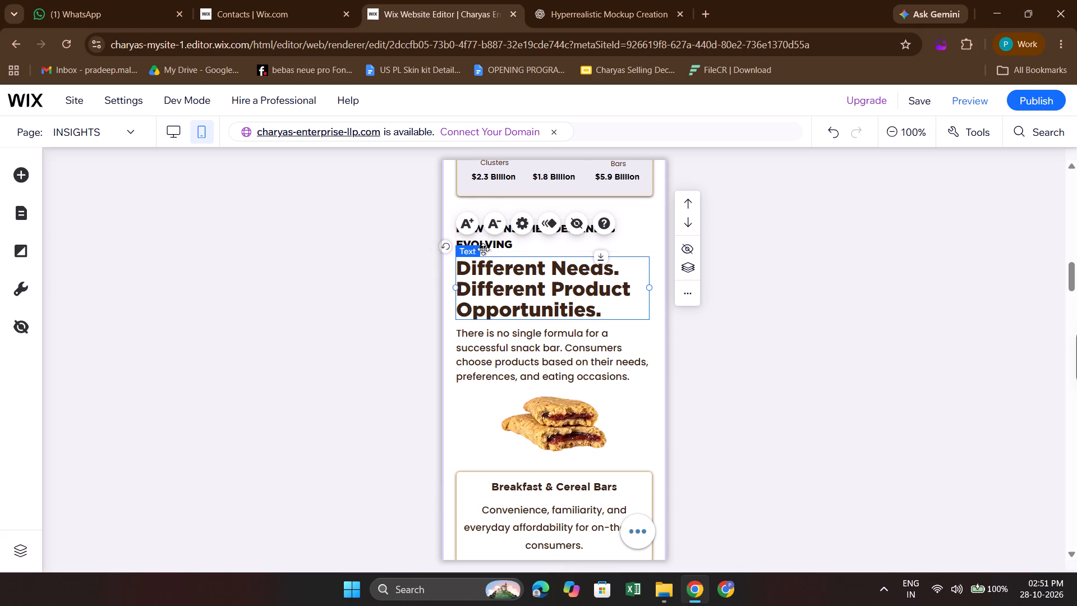
Set the "Different Needs. Different Product Opportunities." heading's text colour to black (#000000).
{"action": "left_click_drag", "start_coordinate": [664, 305], "coordinate": [669, 307]}
{"action": "triple_click", "coordinate": [609, 288]}
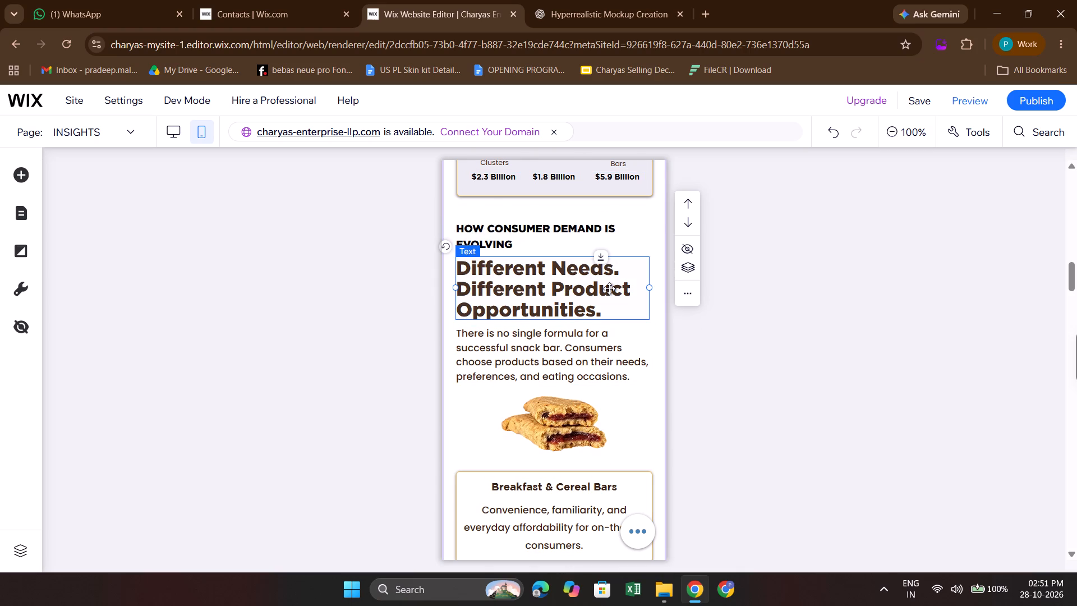
{"action": "triple_click", "coordinate": [609, 288]}
{"action": "left_click", "coordinate": [609, 288]}
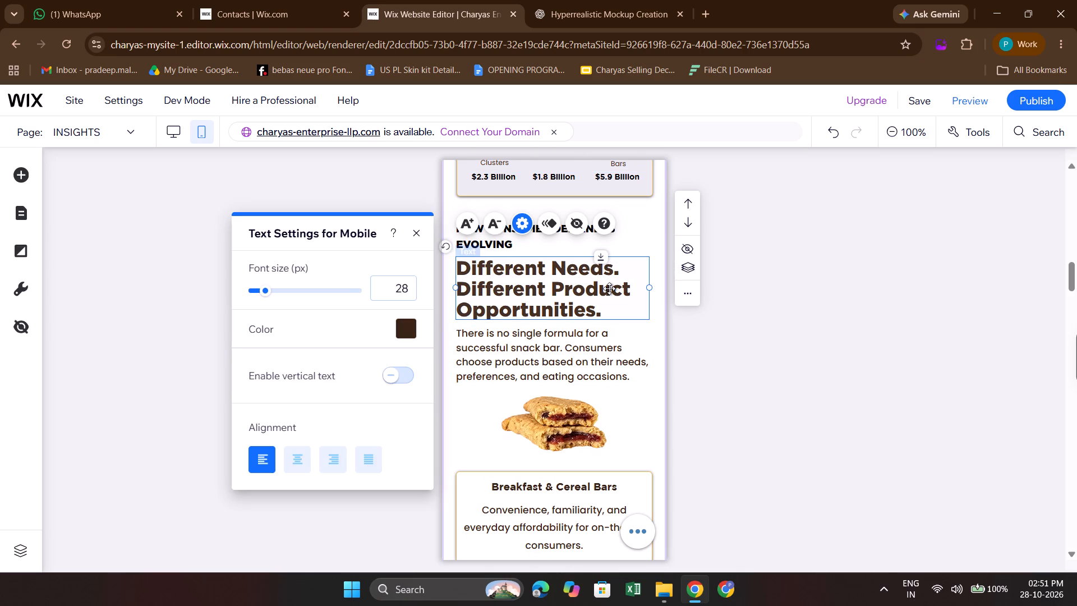
{"action": "triple_click", "coordinate": [609, 288]}
{"action": "triple_click", "coordinate": [609, 288]}
{"action": "left_click", "coordinate": [609, 288]}
{"action": "left_click", "coordinate": [395, 330]}
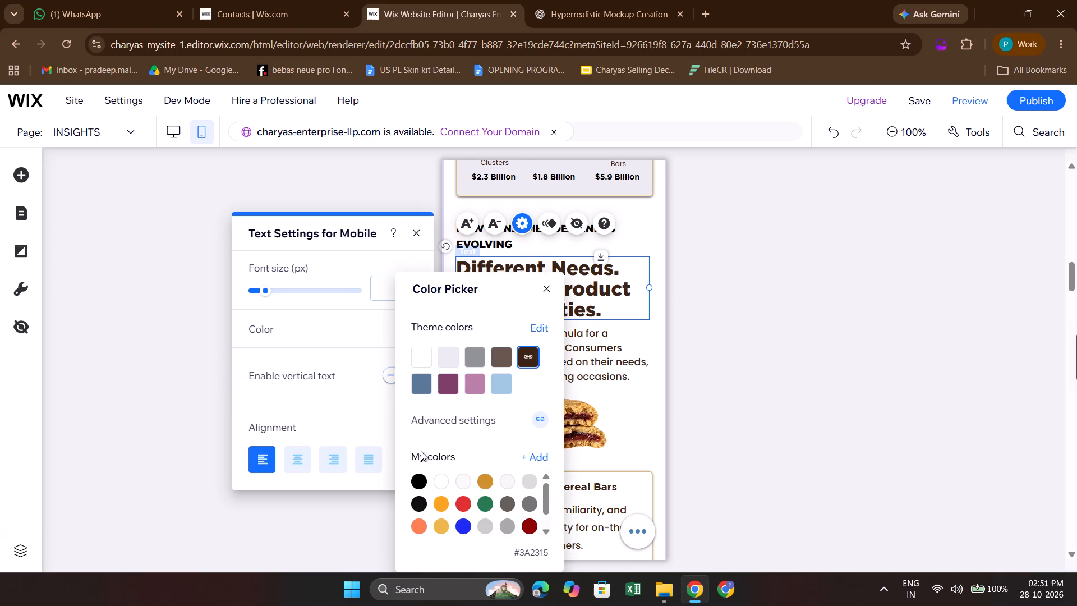
{"action": "left_click", "coordinate": [414, 475]}
{"action": "left_click", "coordinate": [610, 421]}
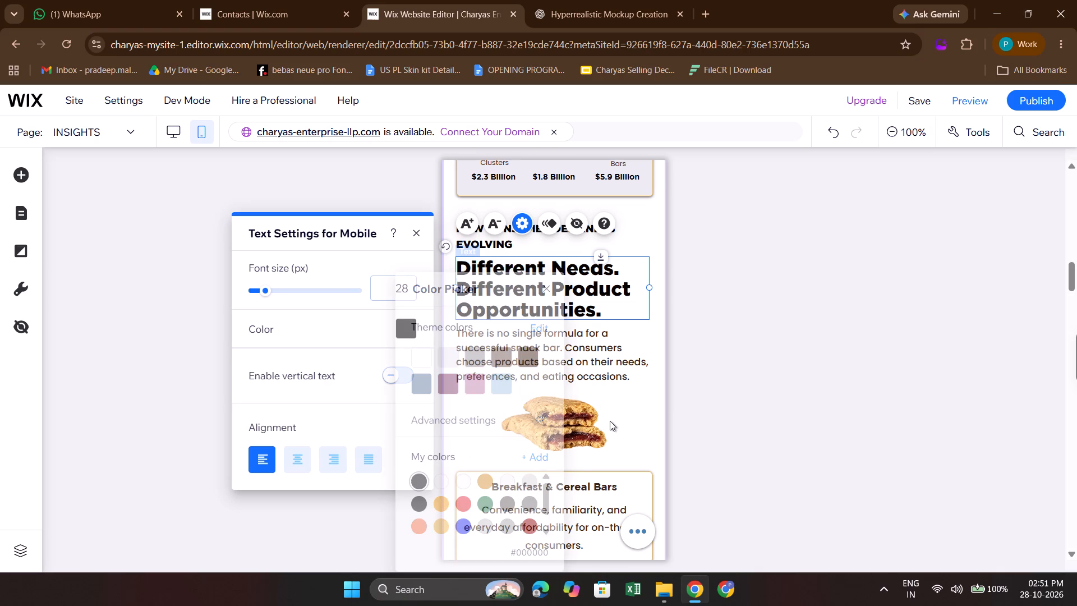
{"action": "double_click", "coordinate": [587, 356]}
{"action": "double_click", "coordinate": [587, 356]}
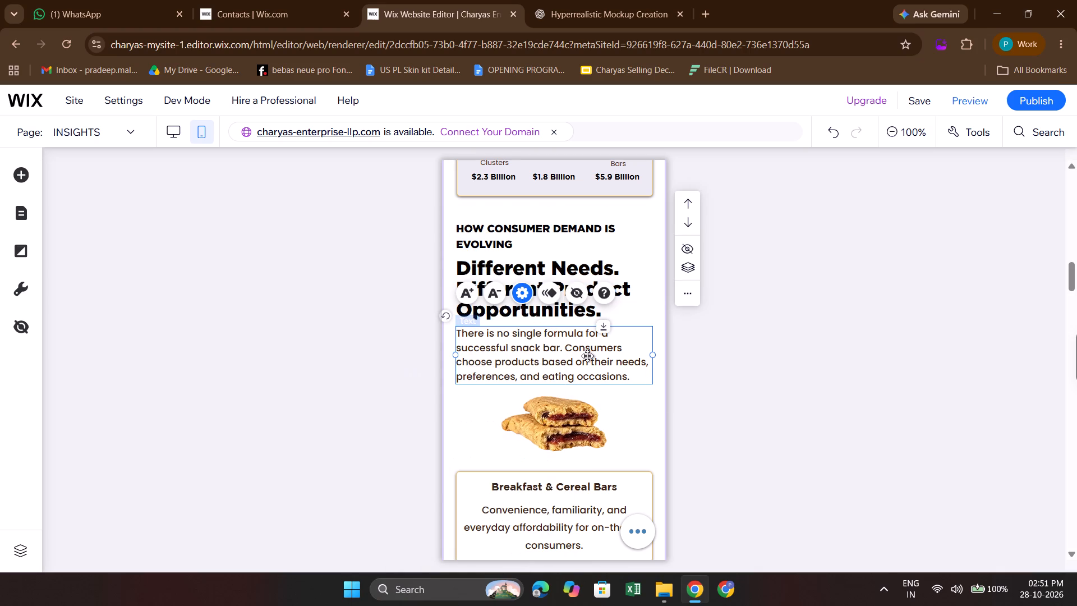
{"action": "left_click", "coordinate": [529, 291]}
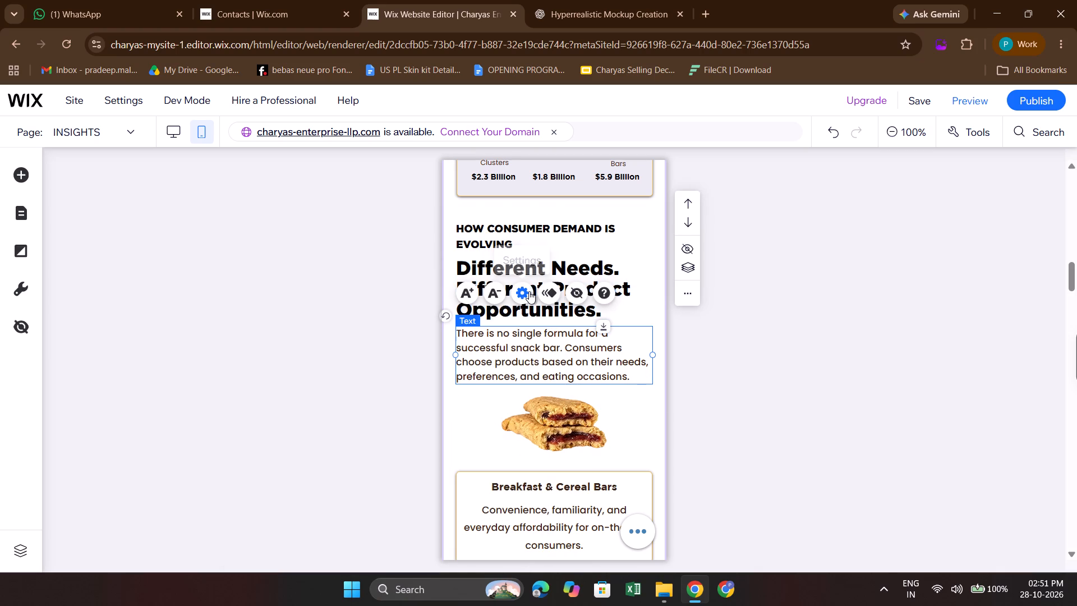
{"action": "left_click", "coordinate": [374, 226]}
Examine the mobile text settings of the "Different Needs" heading for available formatting options.
{"action": "scroll", "coordinate": [374, 226], "scroll_direction": "up", "scroll_amount": 1}
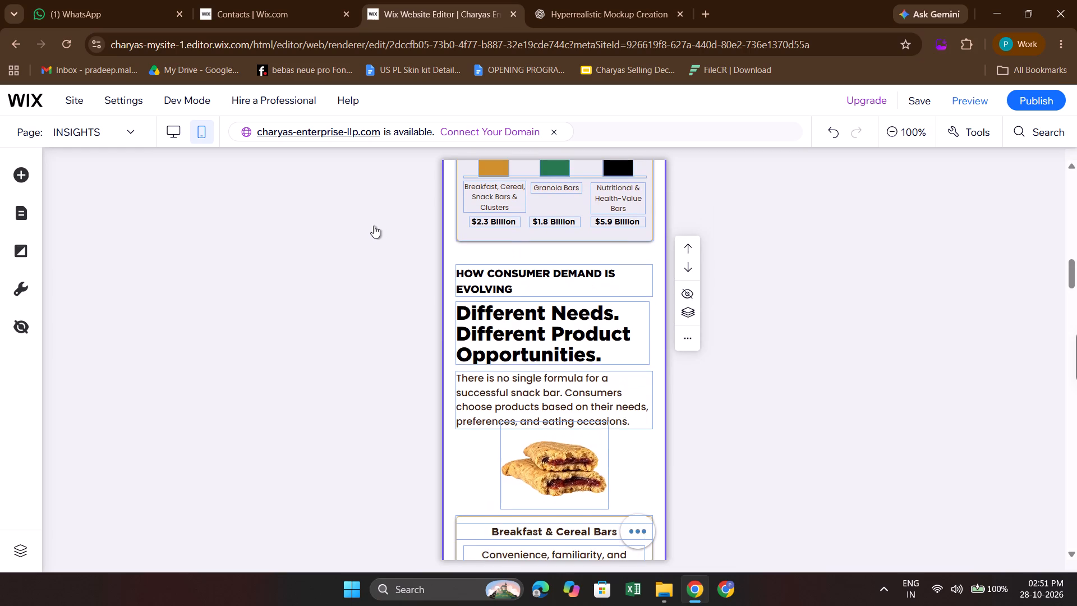
{"action": "left_click", "coordinate": [548, 341]}
{"action": "right_click", "coordinate": [548, 341]}
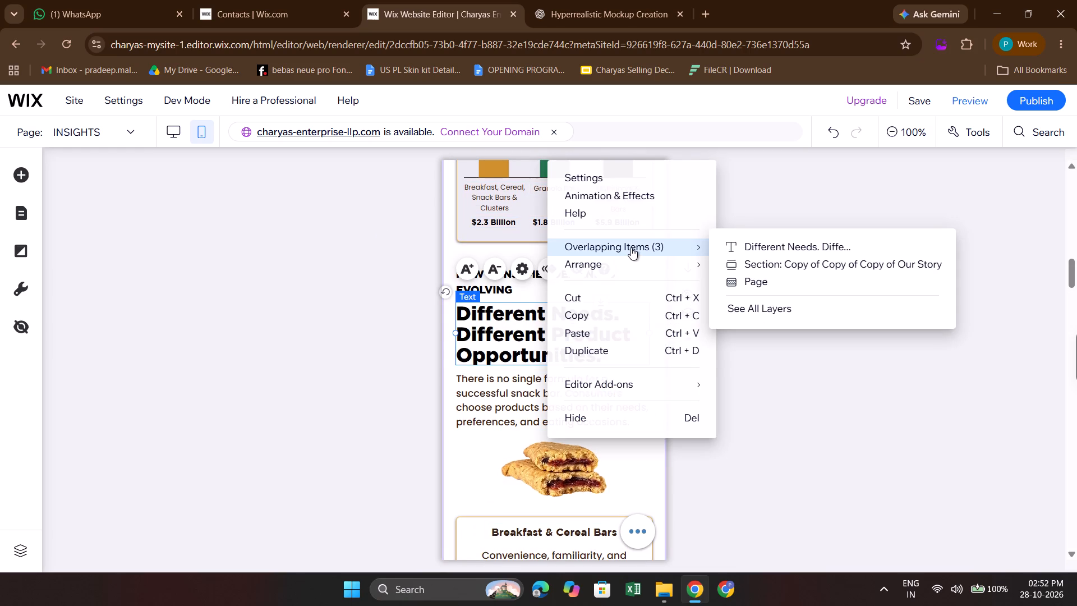
{"action": "left_click", "coordinate": [628, 181]}
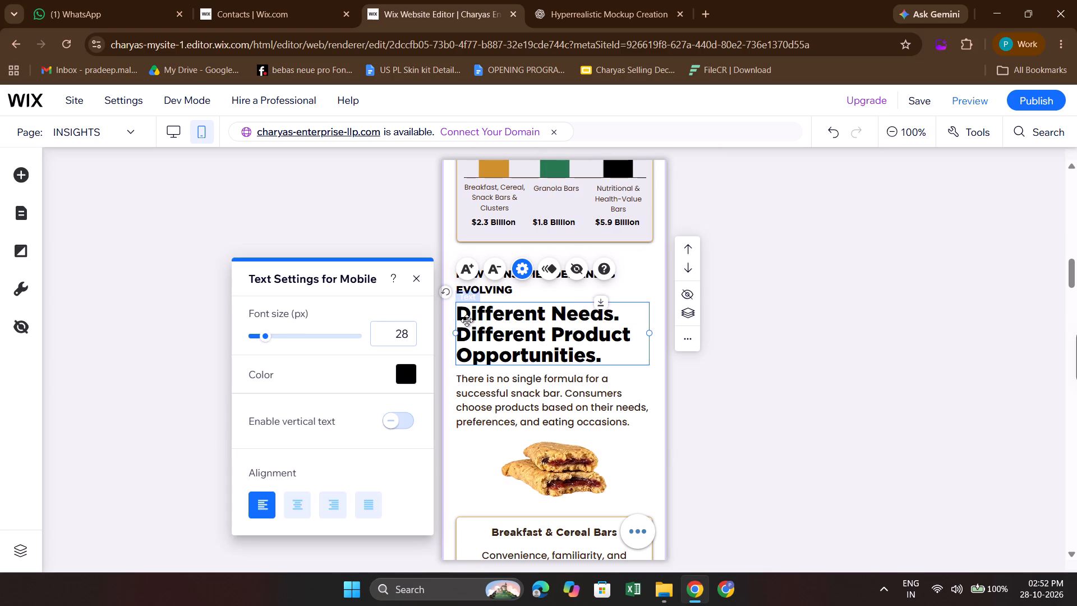
{"action": "scroll", "coordinate": [311, 406], "scroll_direction": "down", "scroll_amount": 1}
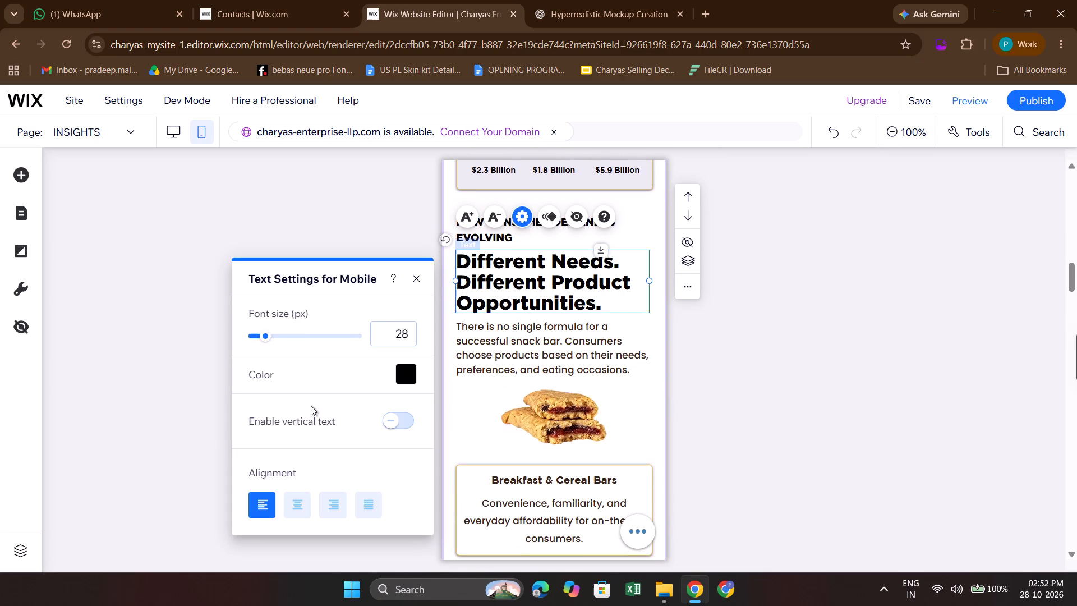
{"action": "scroll", "coordinate": [311, 406], "scroll_direction": "down", "scroll_amount": 1}
{"action": "scroll", "coordinate": [292, 456], "scroll_direction": "up", "scroll_amount": 1}
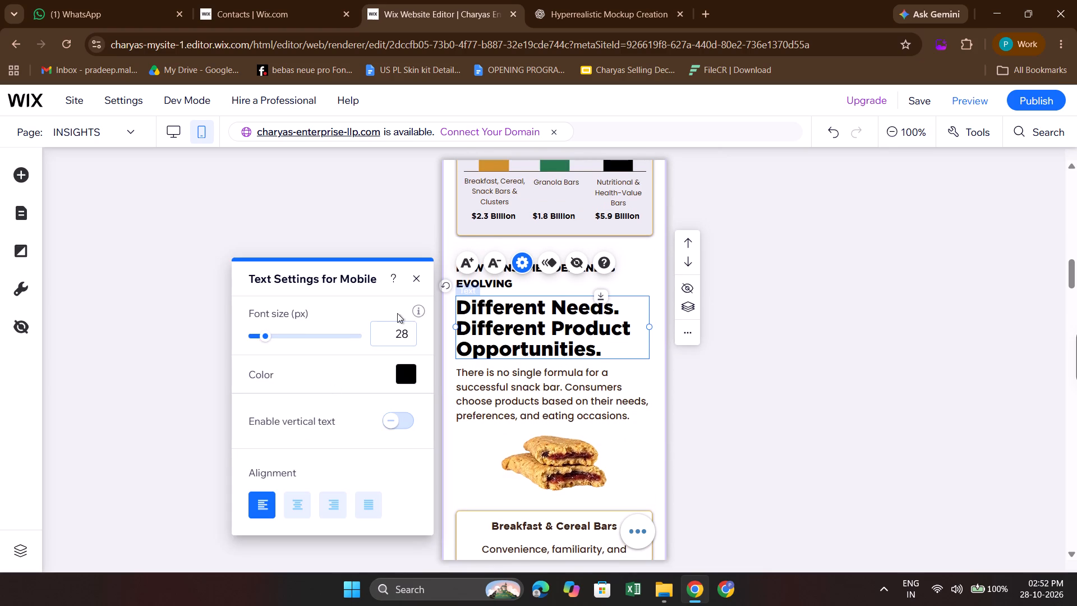
{"action": "left_click", "coordinate": [416, 274]}
{"action": "triple_click", "coordinate": [524, 310]}
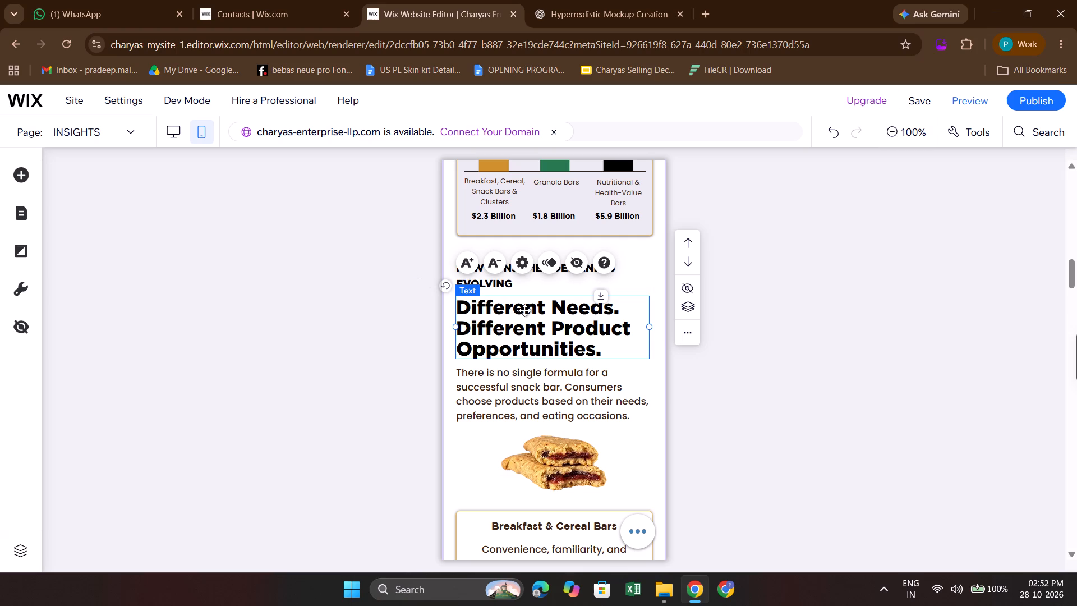
{"action": "triple_click", "coordinate": [524, 310]}
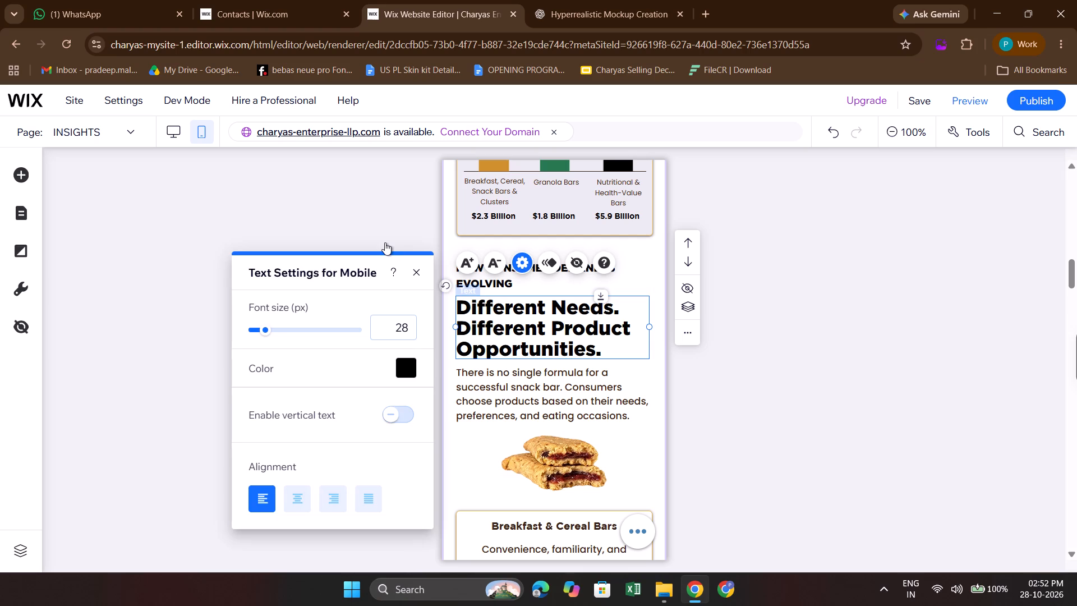
{"action": "left_click", "coordinate": [385, 242]}
{"action": "scroll", "coordinate": [385, 242], "scroll_direction": "up", "scroll_amount": 2}
{"action": "scroll", "coordinate": [399, 278], "scroll_direction": "down", "scroll_amount": 2}
Duplicate the "Different Needs. Different Product Opportunities." heading text box.
{"action": "left_click", "coordinate": [547, 299]}
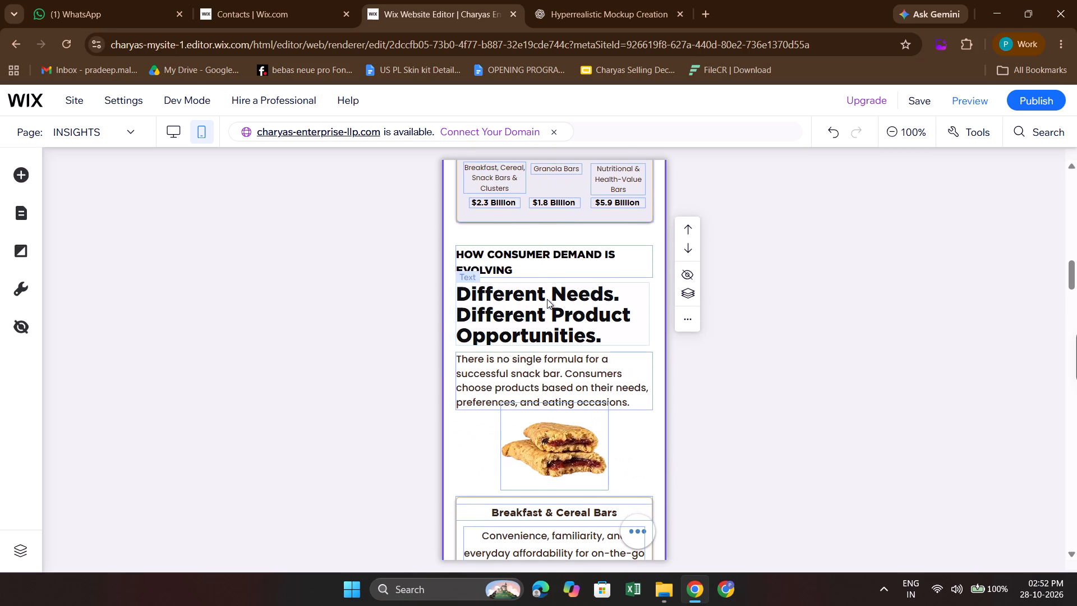
{"action": "key", "text": "ctrl+d"}
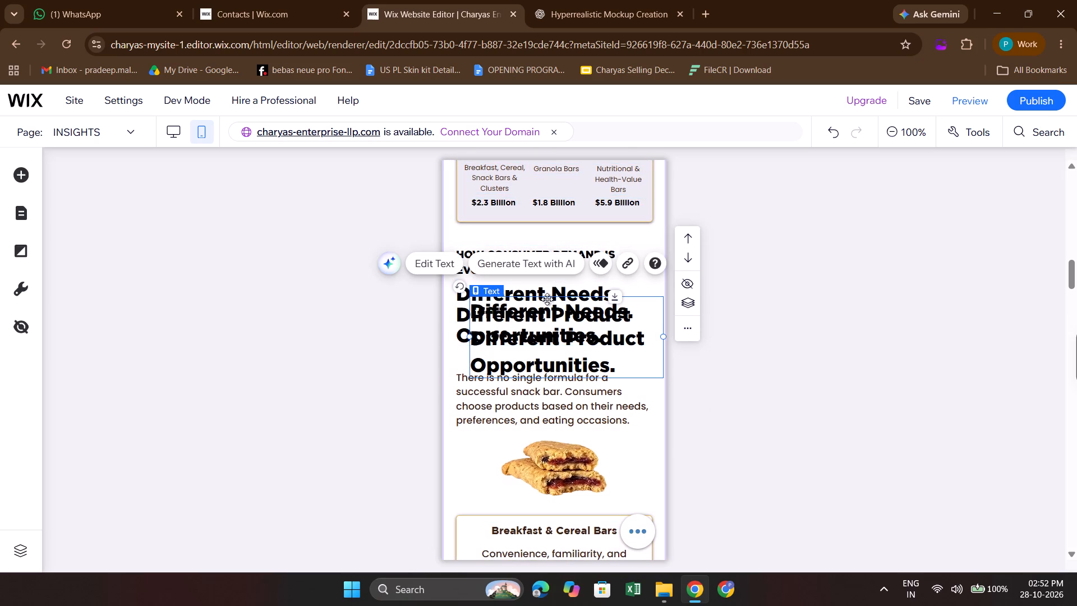
Delete the original "Different Needs. Different Product Opportunities." heading from the mobile layout, keeping its duplicate.
{"action": "double_click", "coordinate": [542, 309]}
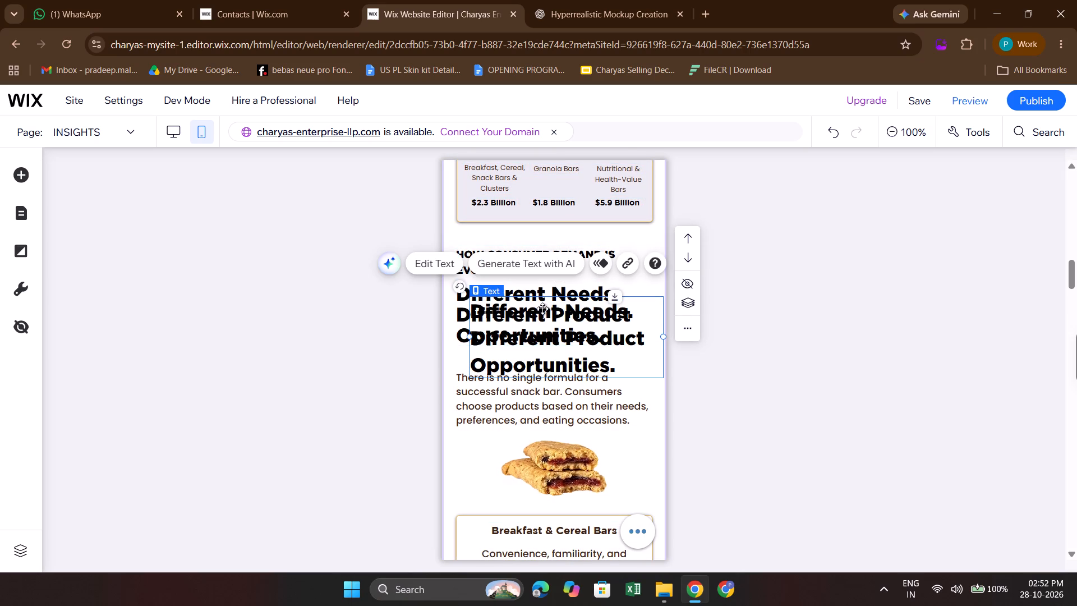
{"action": "left_click", "coordinate": [539, 316]}
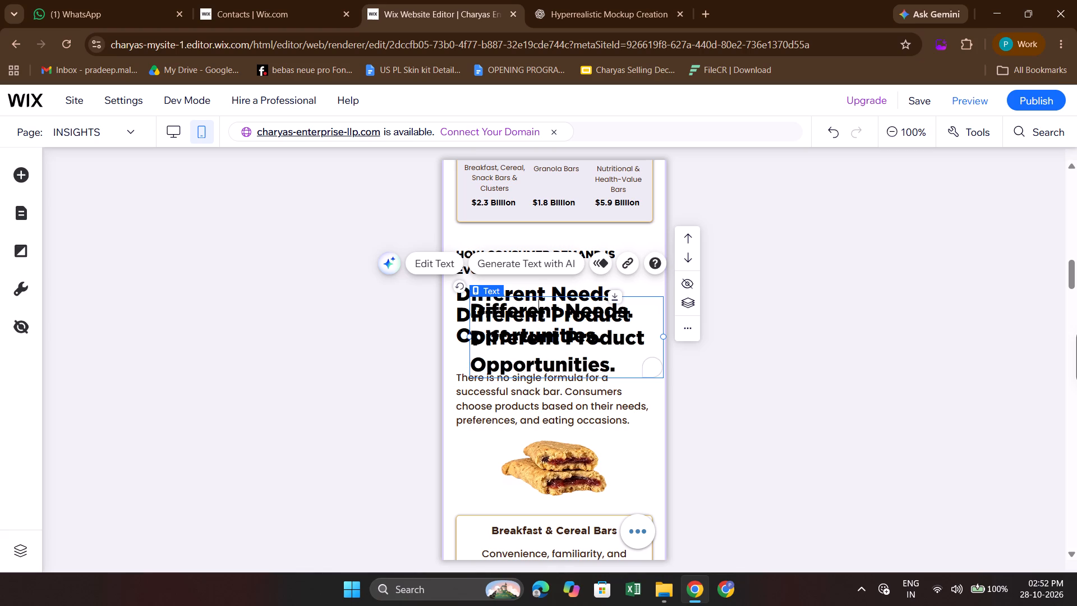
{"action": "left_click", "coordinate": [562, 315]}
{"action": "left_click", "coordinate": [454, 311]}
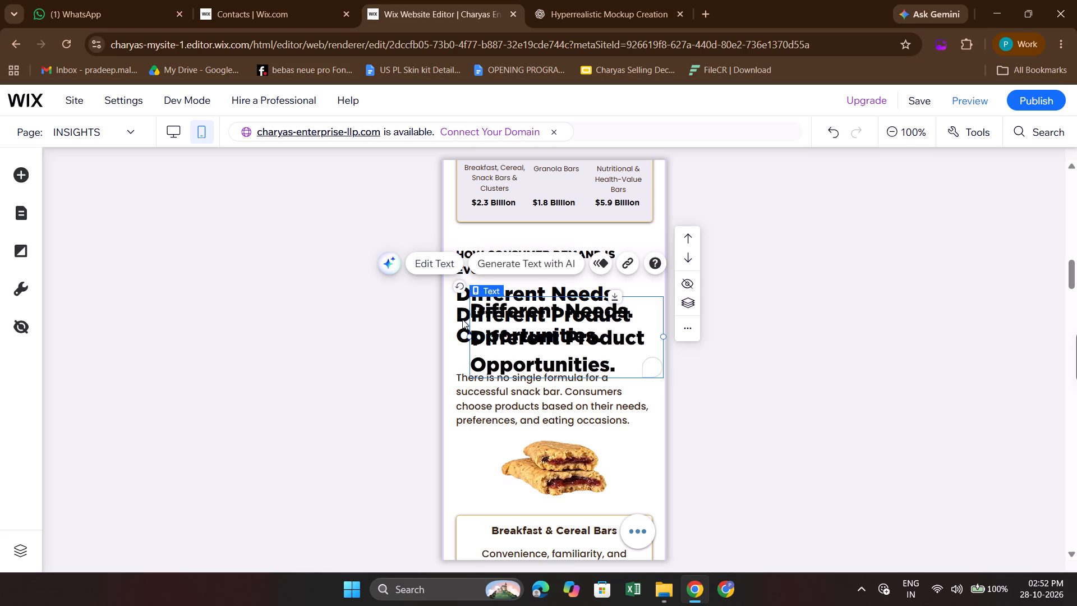
{"action": "left_click", "coordinate": [462, 319]}
{"action": "left_click", "coordinate": [362, 342]}
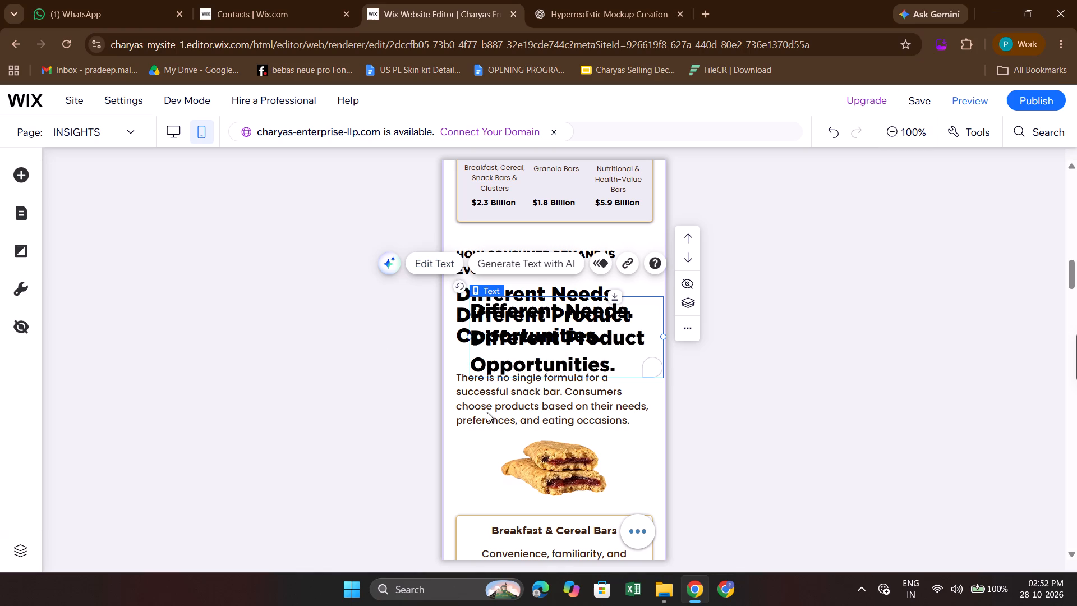
{"action": "left_click", "coordinate": [487, 412]}
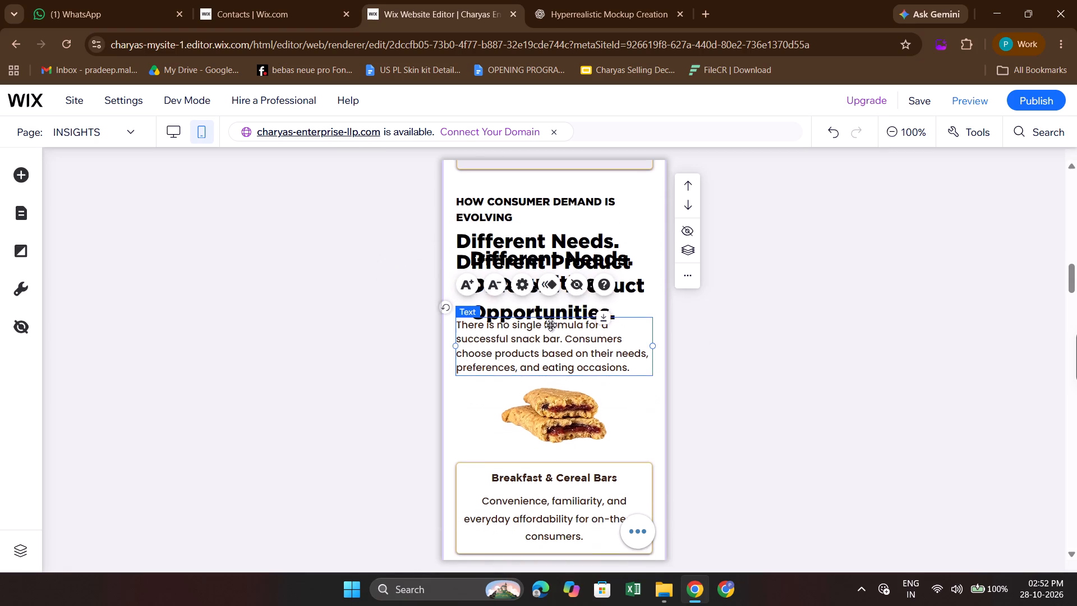
{"action": "left_click", "coordinate": [459, 274]}
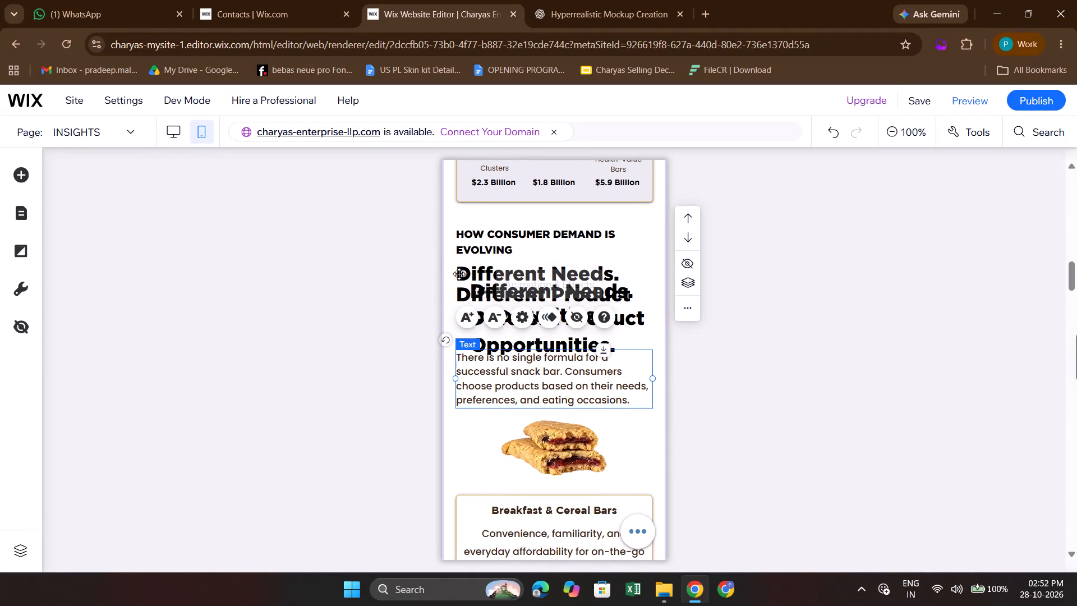
{"action": "key", "text": "BackSpace"}
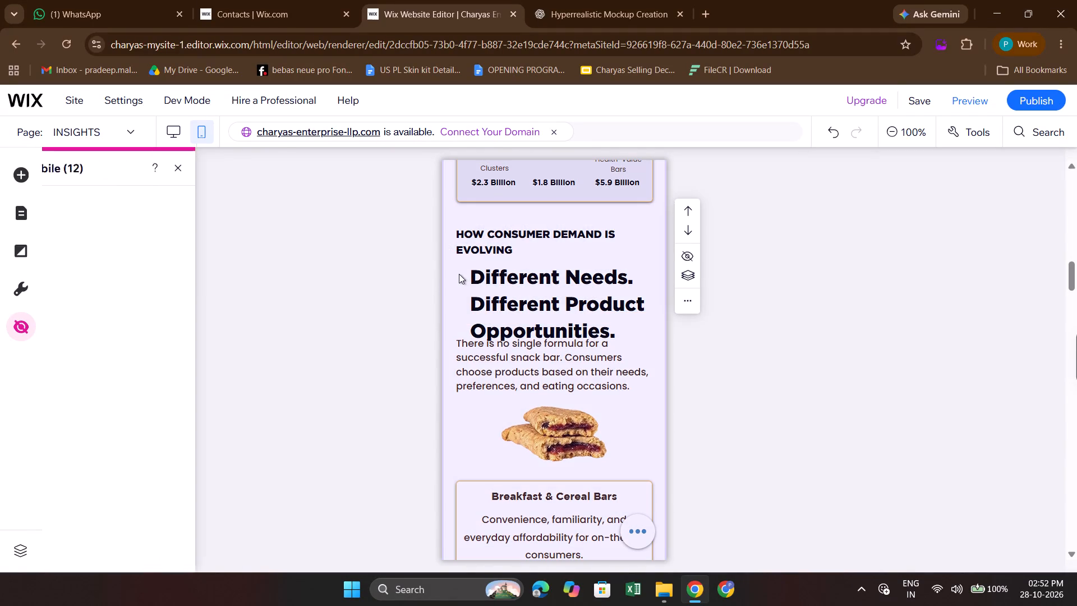
Move the duplicated "Different Needs" heading into the original's place, aligned with the left edge of the paragraph below.
{"action": "left_click", "coordinate": [528, 287]}
{"action": "left_click", "coordinate": [528, 287]}
{"action": "left_click_drag", "start_coordinate": [528, 287], "coordinate": [513, 281]}
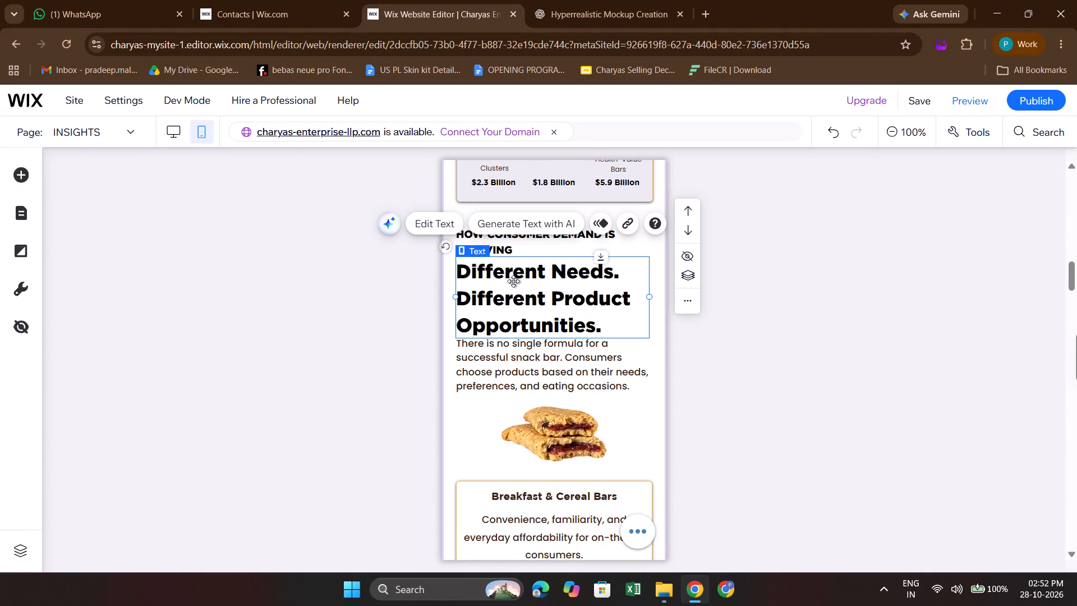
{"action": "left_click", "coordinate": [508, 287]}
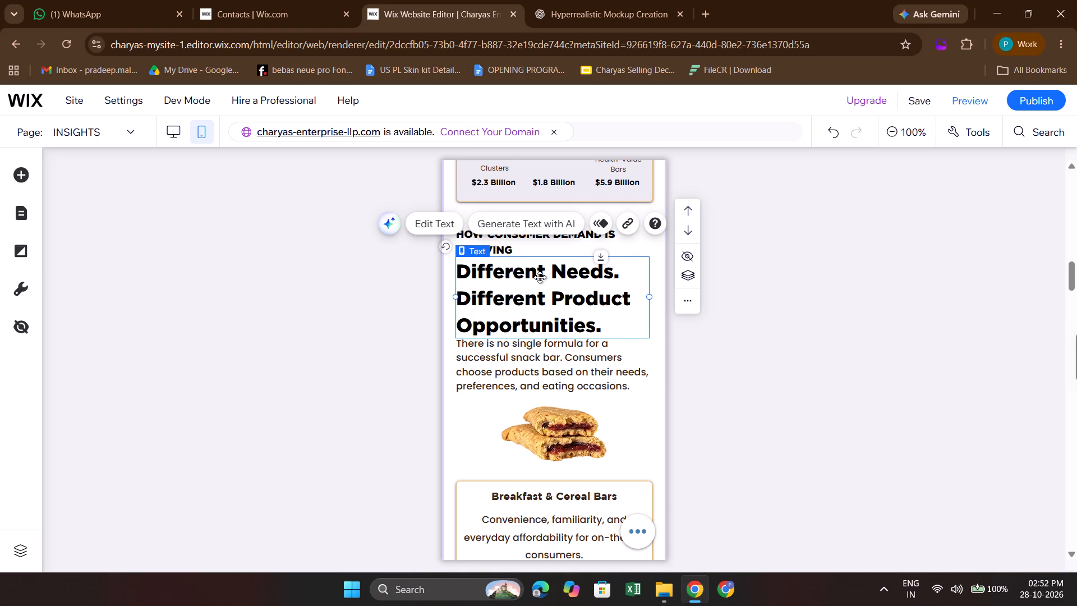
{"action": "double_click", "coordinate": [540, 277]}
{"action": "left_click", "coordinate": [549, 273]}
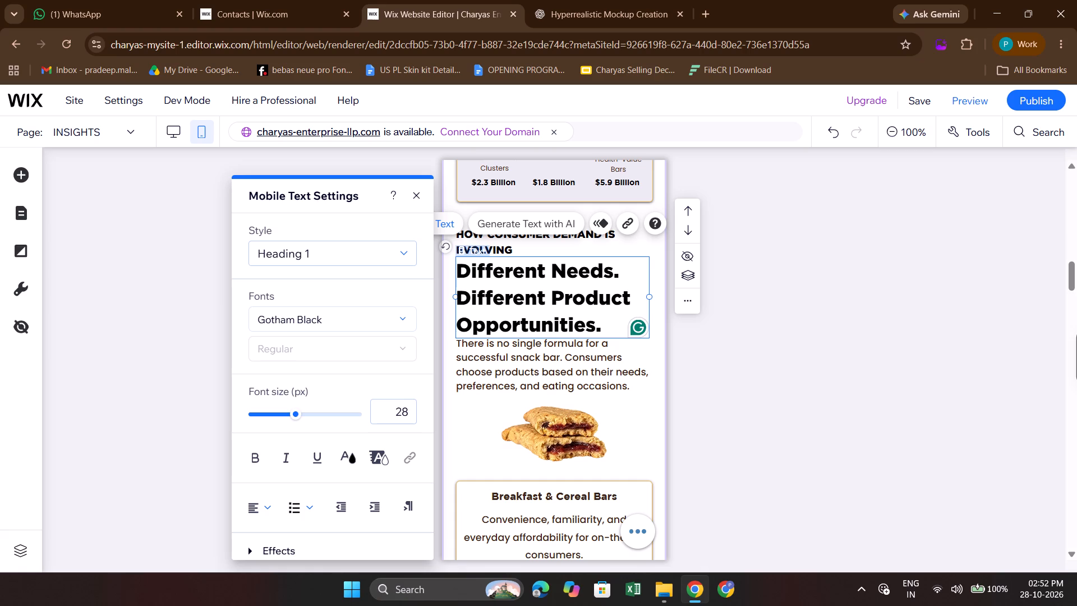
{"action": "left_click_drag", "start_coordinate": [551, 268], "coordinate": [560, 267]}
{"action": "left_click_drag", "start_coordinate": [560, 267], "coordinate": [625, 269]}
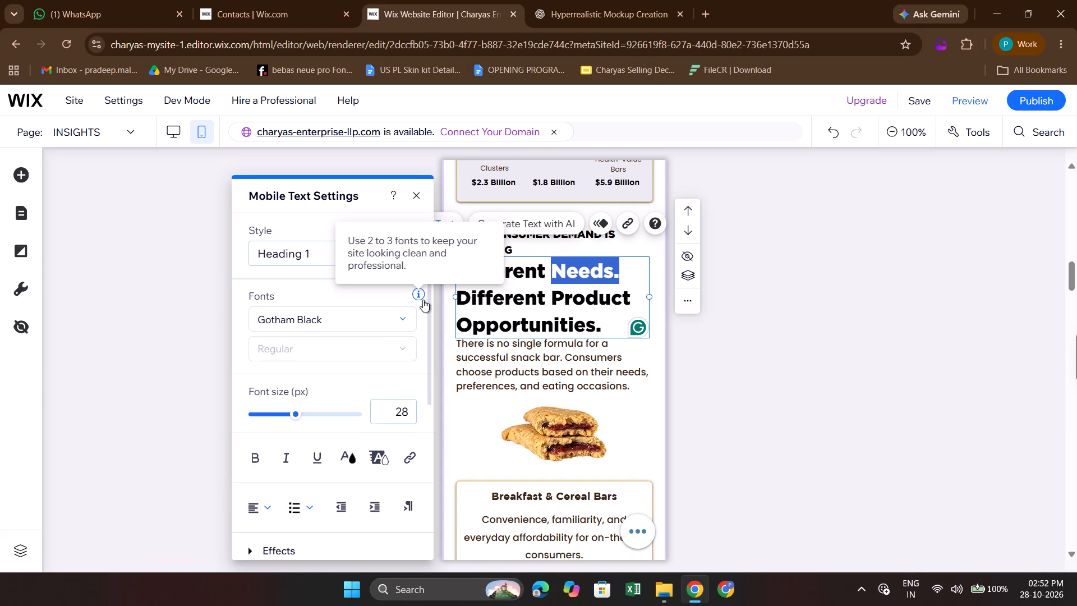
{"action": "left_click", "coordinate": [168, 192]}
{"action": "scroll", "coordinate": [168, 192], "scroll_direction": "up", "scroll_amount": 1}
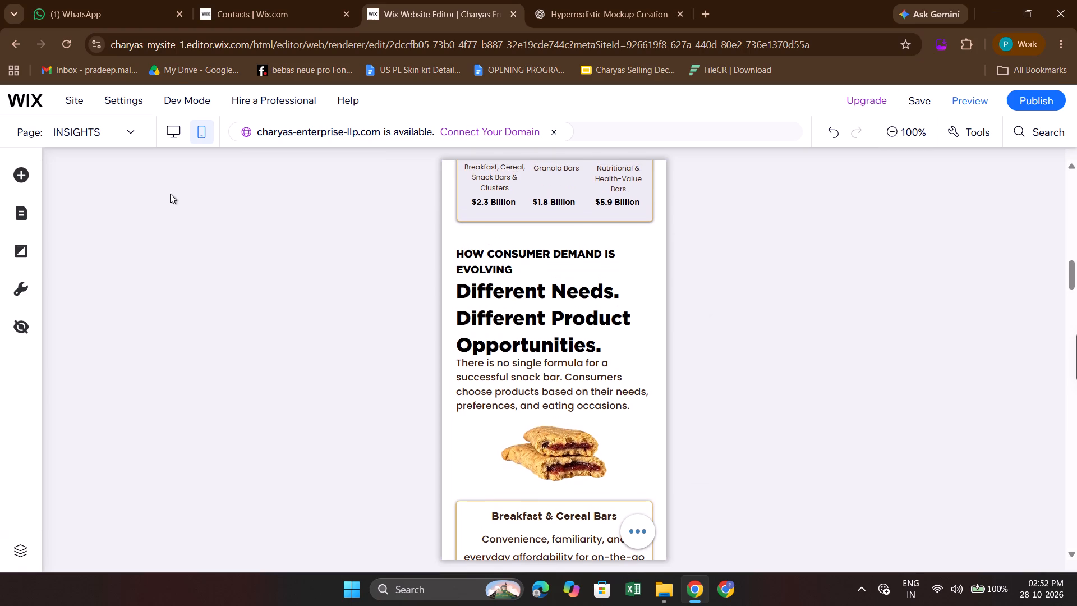
In the desktop layout, colour the word "Needs." in the "Different Needs" heading gold #CF902C.
{"action": "left_click", "coordinate": [166, 128]}
{"action": "scroll", "coordinate": [372, 291], "scroll_direction": "up", "scroll_amount": 1}
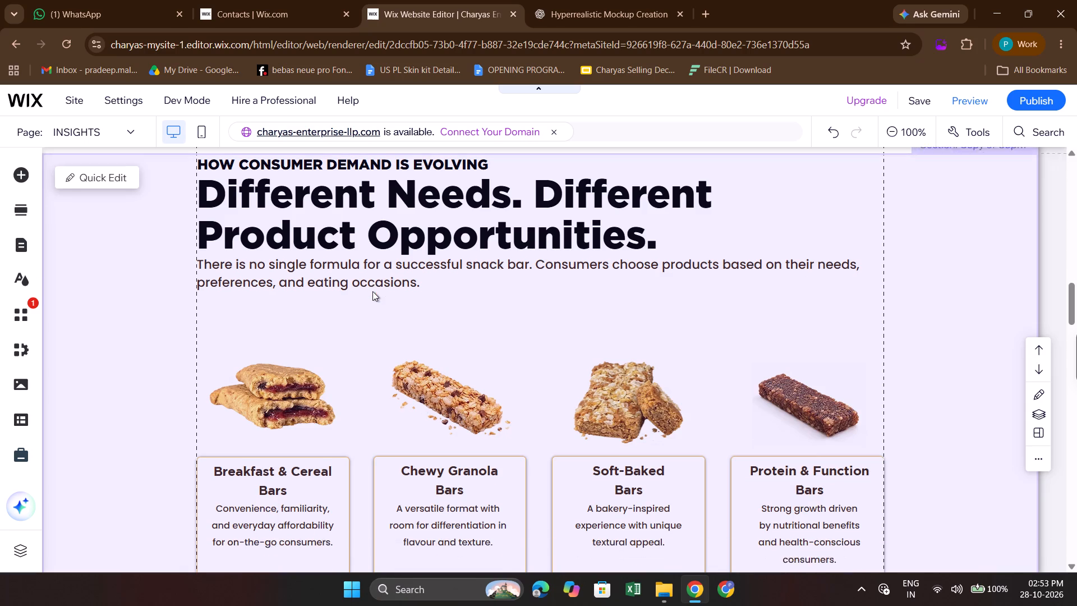
{"action": "scroll", "coordinate": [372, 291], "scroll_direction": "up", "scroll_amount": 5}
{"action": "scroll", "coordinate": [372, 291], "scroll_direction": "down", "scroll_amount": 3}
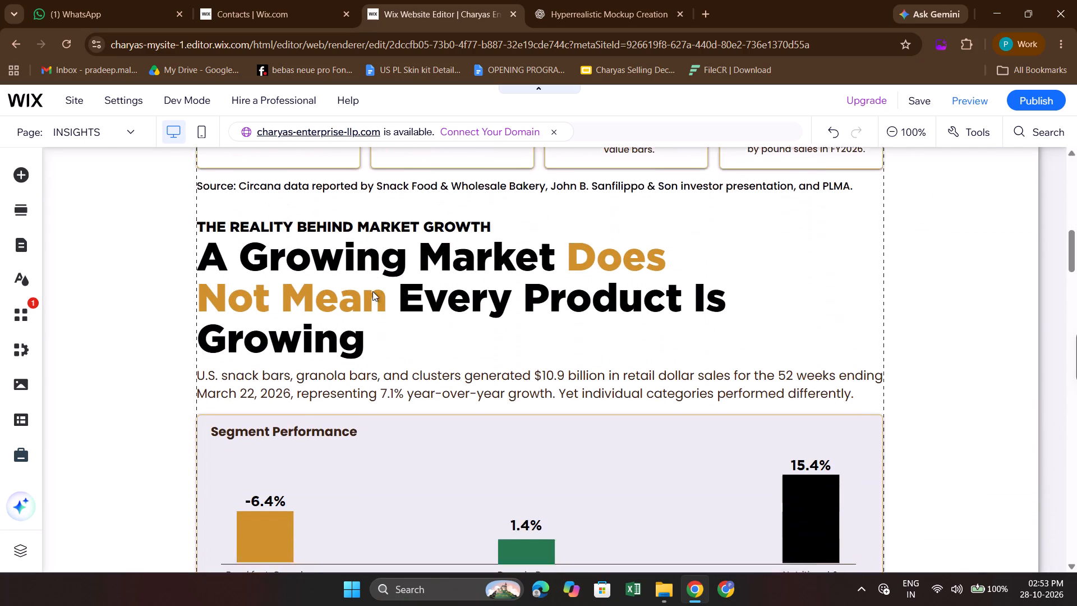
{"action": "scroll", "coordinate": [372, 291], "scroll_direction": "down", "scroll_amount": 4}
{"action": "scroll", "coordinate": [464, 343], "scroll_direction": "down", "scroll_amount": 1}
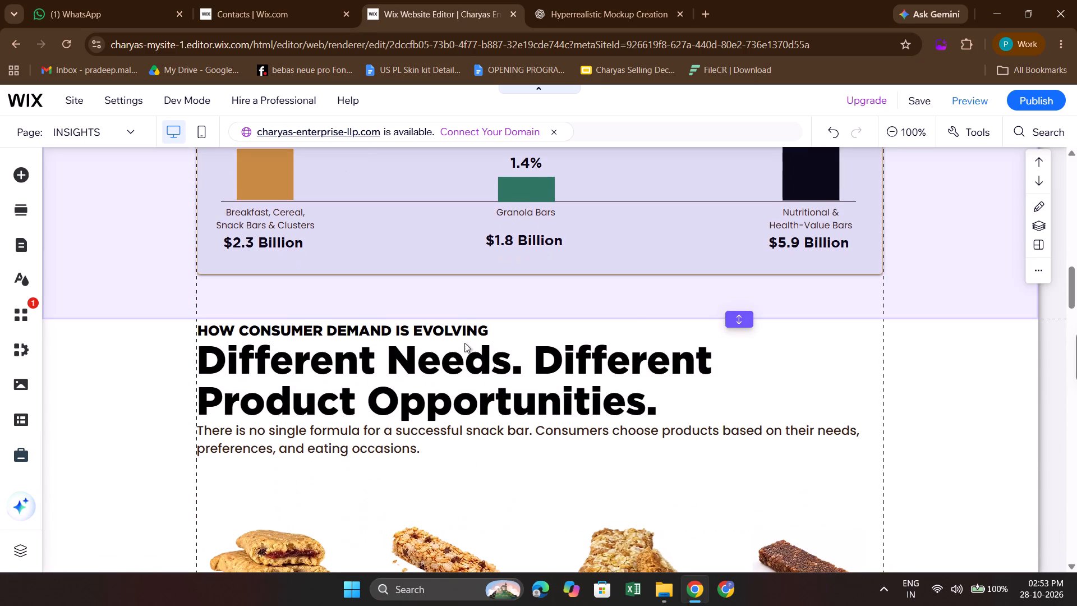
{"action": "left_click", "coordinate": [499, 336]}
{"action": "double_click", "coordinate": [448, 365]}
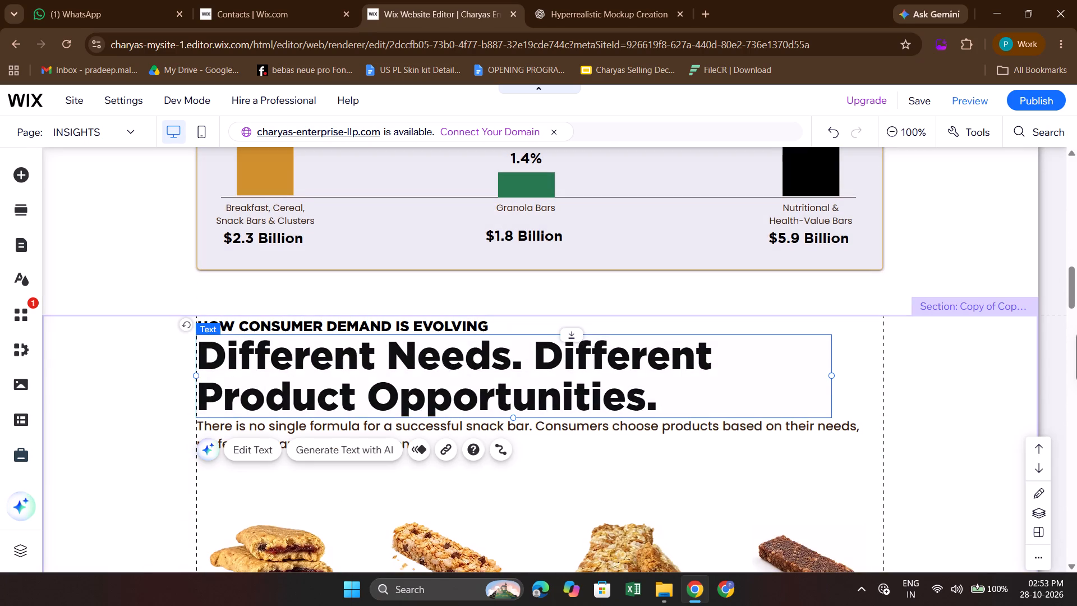
{"action": "left_click", "coordinate": [392, 353]}
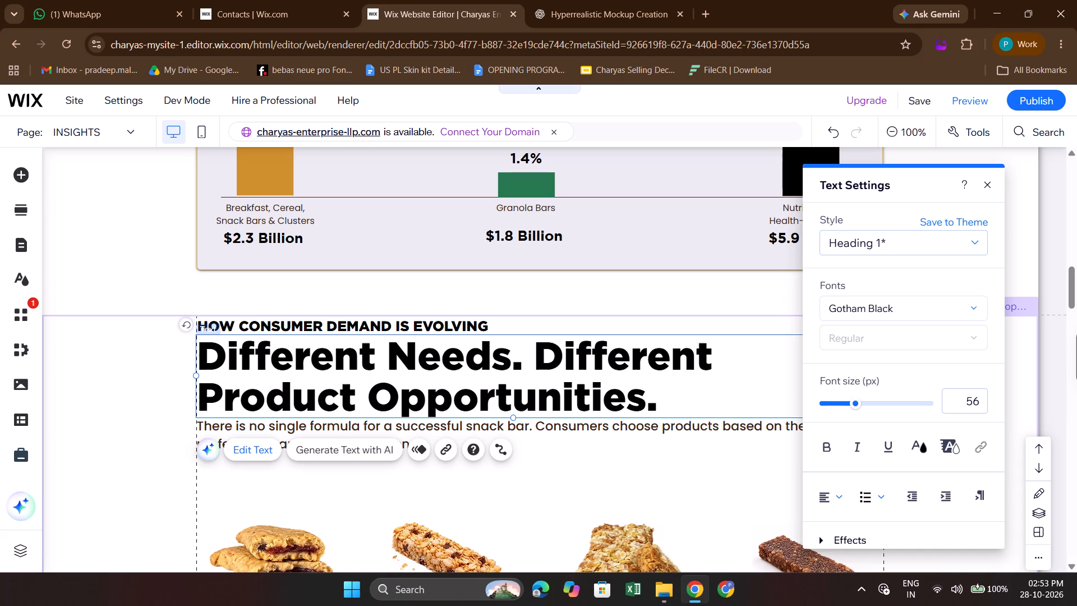
{"action": "left_click_drag", "start_coordinate": [392, 353], "coordinate": [520, 362]}
{"action": "scroll", "coordinate": [520, 362], "scroll_direction": "down", "scroll_amount": 1}
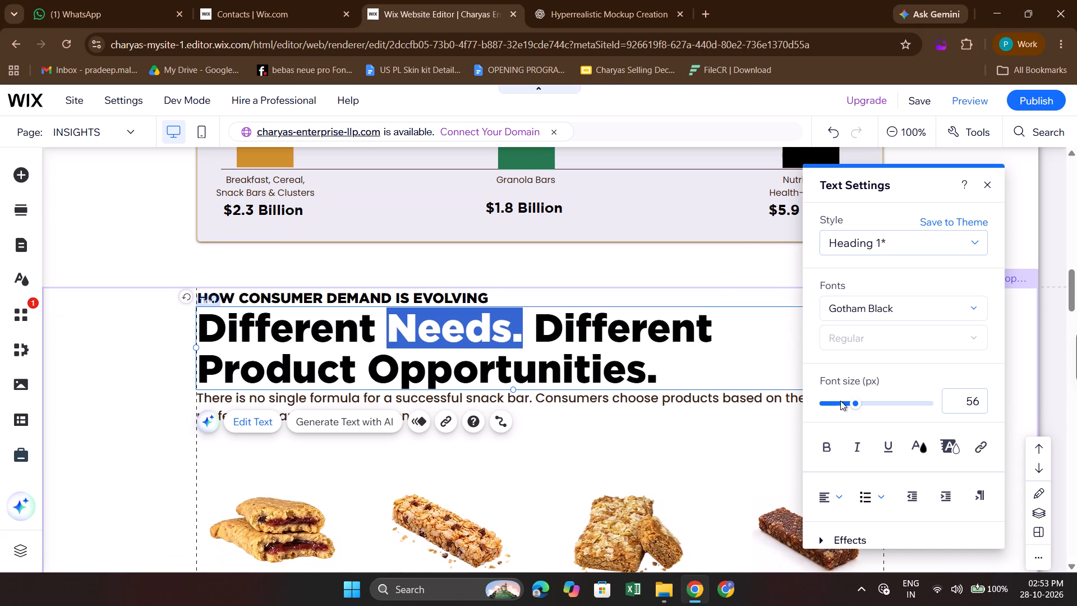
{"action": "left_click", "coordinate": [921, 451]}
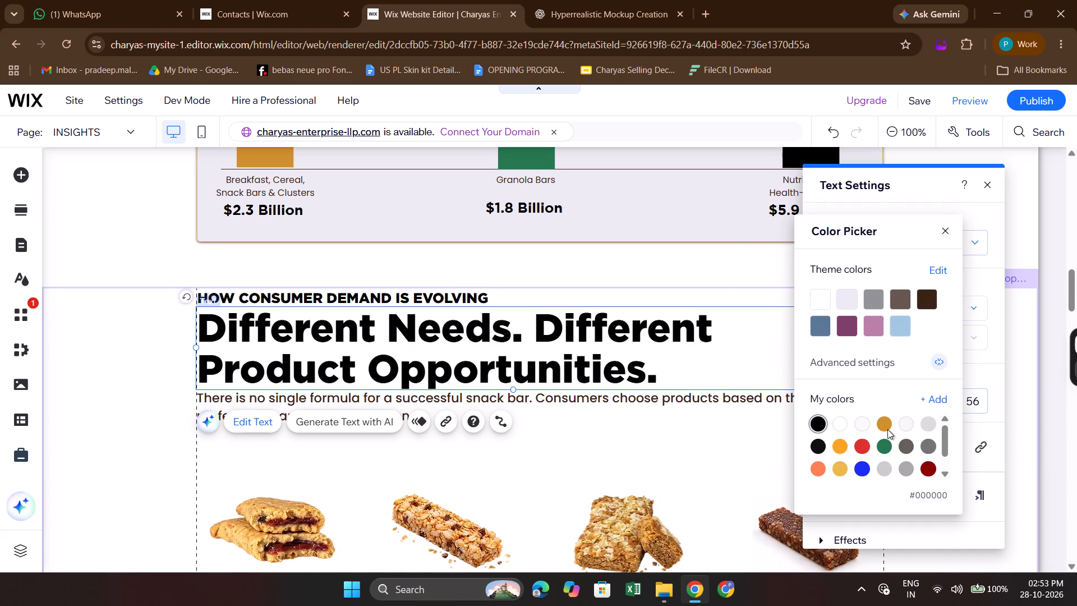
{"action": "left_click", "coordinate": [884, 426]}
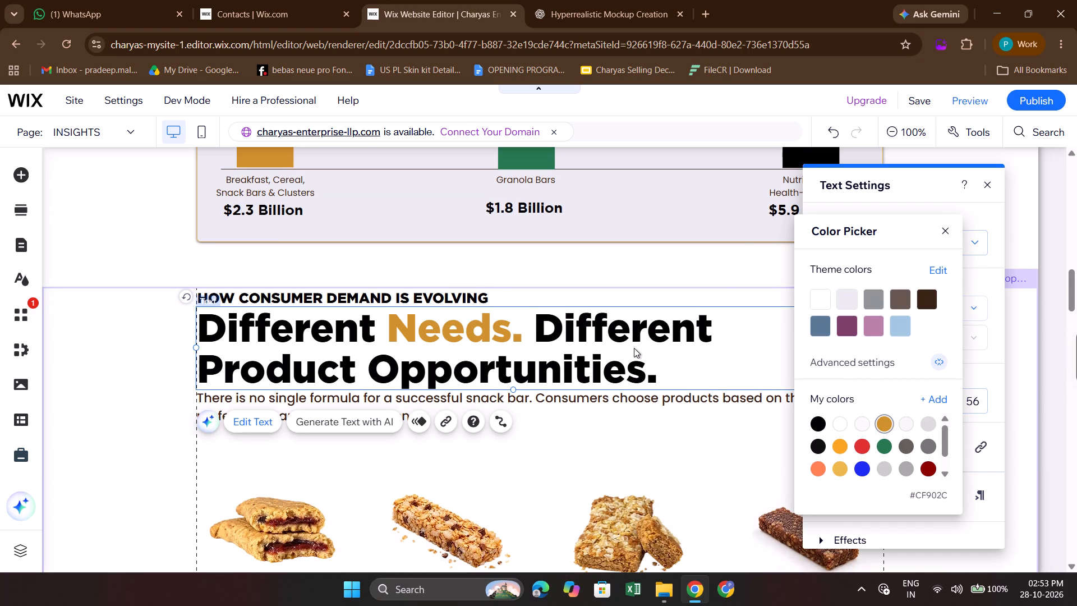
Colour the word "Opportunities." in the desktop "Different Needs" heading gold #CF902C.
{"action": "left_click", "coordinate": [512, 377]}
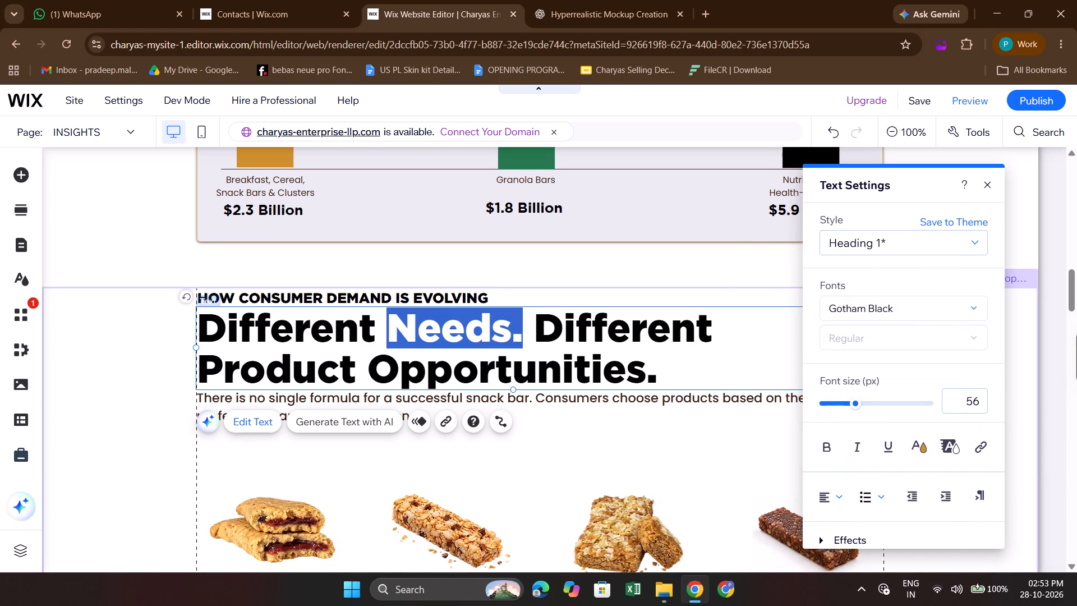
{"action": "left_click", "coordinate": [357, 372]}
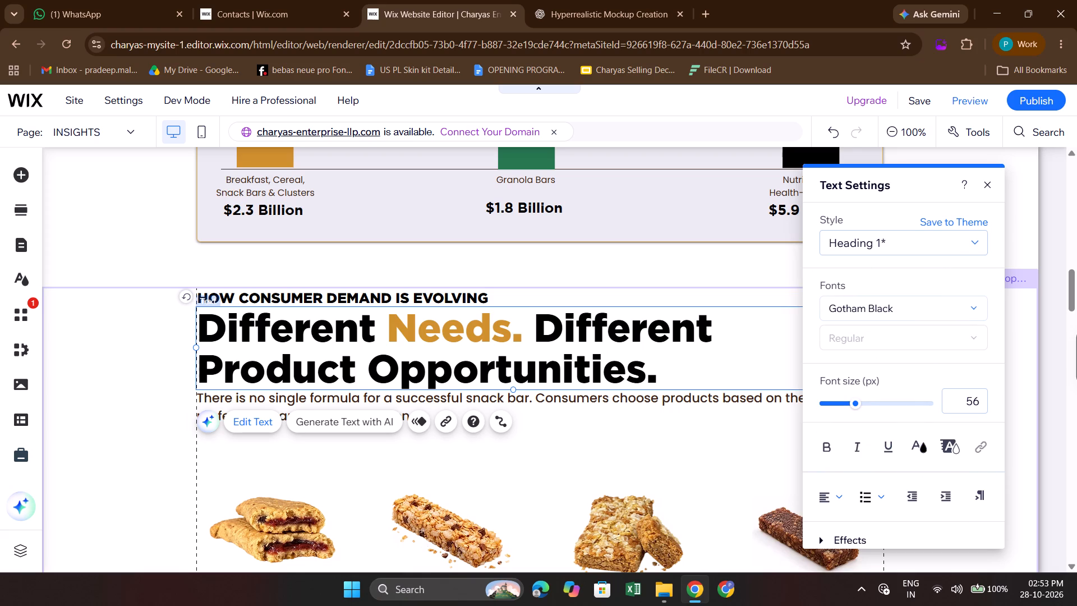
{"action": "left_click_drag", "start_coordinate": [362, 371], "coordinate": [662, 372]}
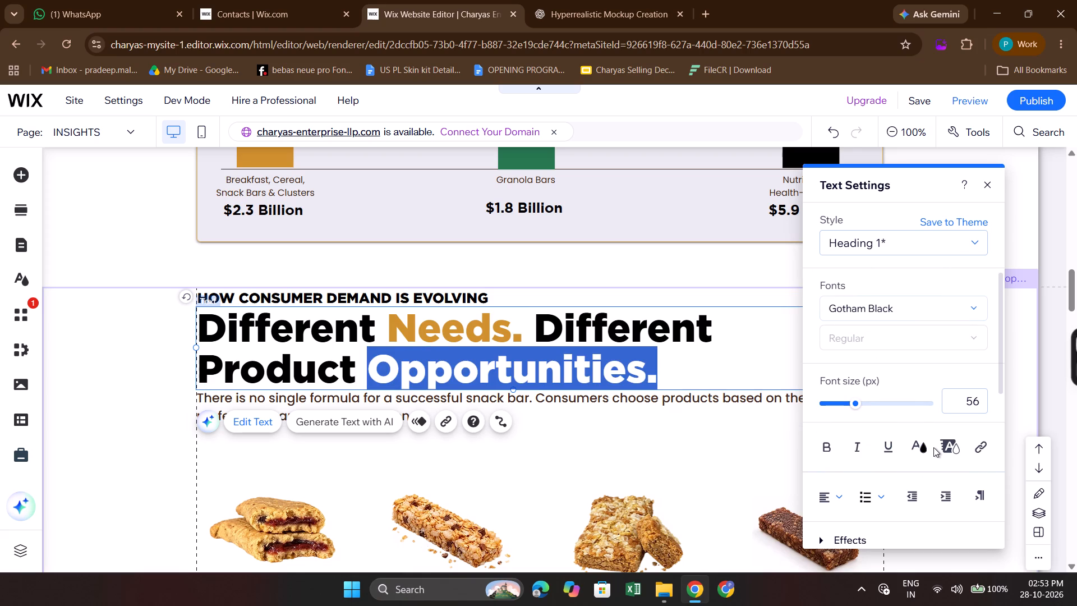
{"action": "left_click", "coordinate": [924, 447]}
{"action": "left_click", "coordinate": [883, 416]}
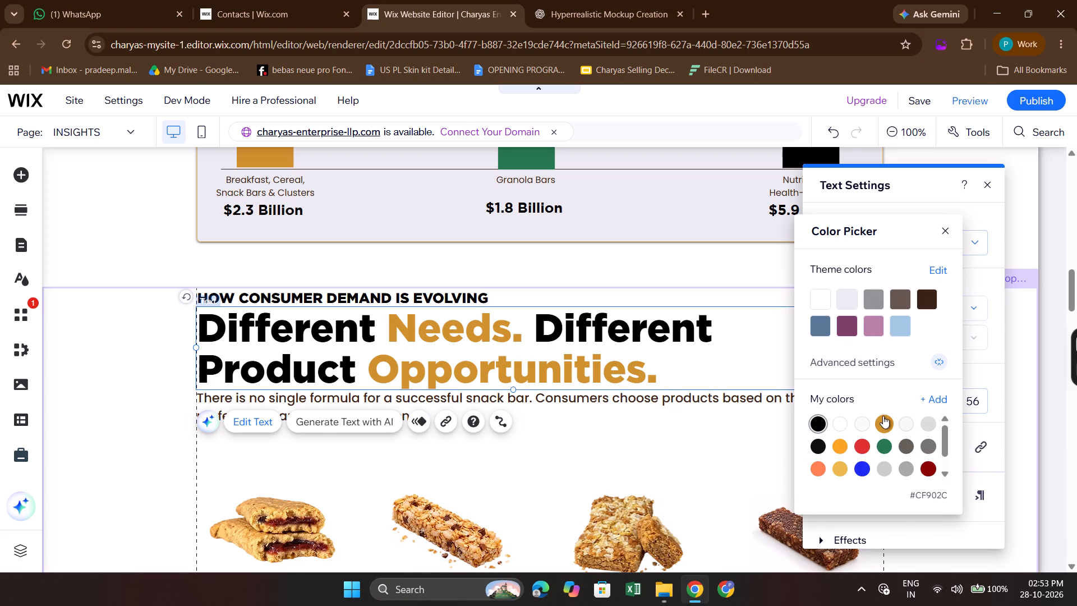
{"action": "left_click", "coordinate": [127, 397]}
{"action": "left_click", "coordinate": [127, 397]}
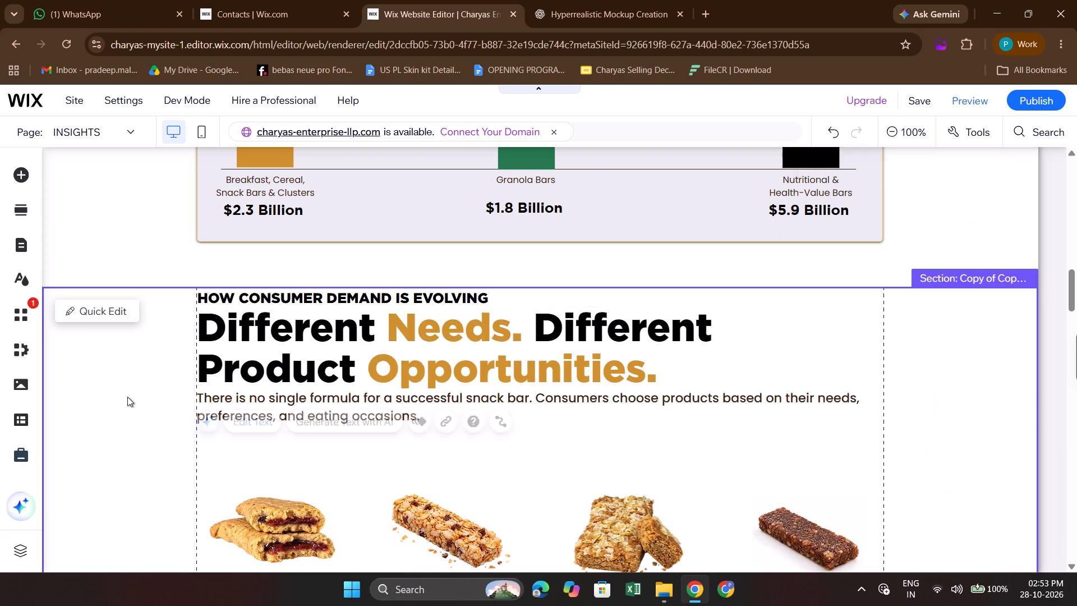
{"action": "left_click", "coordinate": [127, 397]}
In the mobile layout, colour the word "Needs." in the "Different Needs" heading gold #CF902C.
{"action": "scroll", "coordinate": [127, 397], "scroll_direction": "down", "scroll_amount": 1}
{"action": "scroll", "coordinate": [316, 341], "scroll_direction": "up", "scroll_amount": 1}
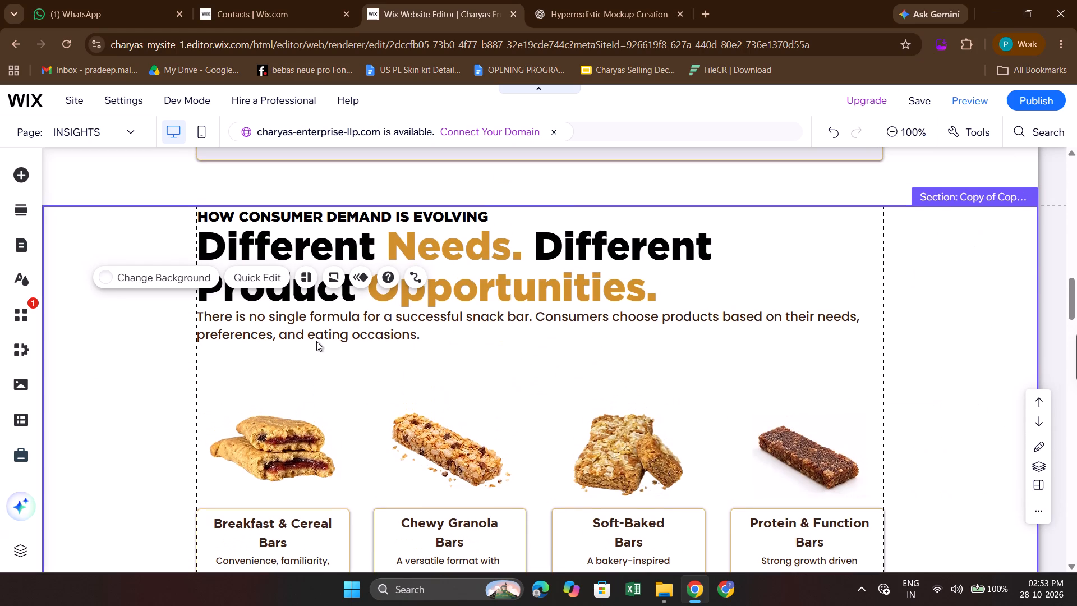
{"action": "scroll", "coordinate": [425, 249], "scroll_direction": "up", "scroll_amount": 1}
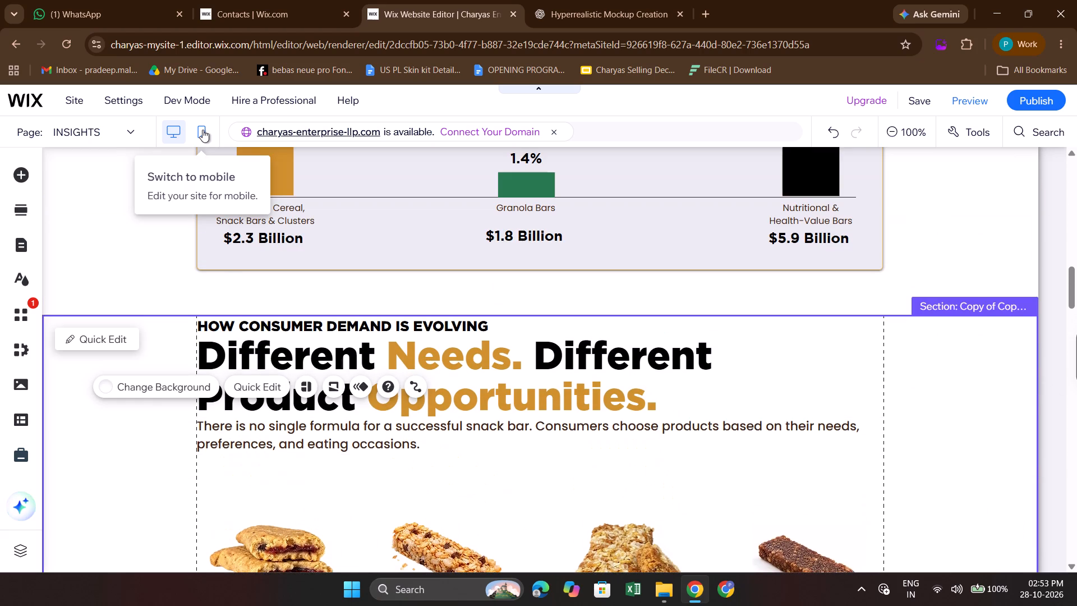
{"action": "left_click", "coordinate": [202, 130]}
{"action": "scroll", "coordinate": [573, 379], "scroll_direction": "up", "scroll_amount": 1}
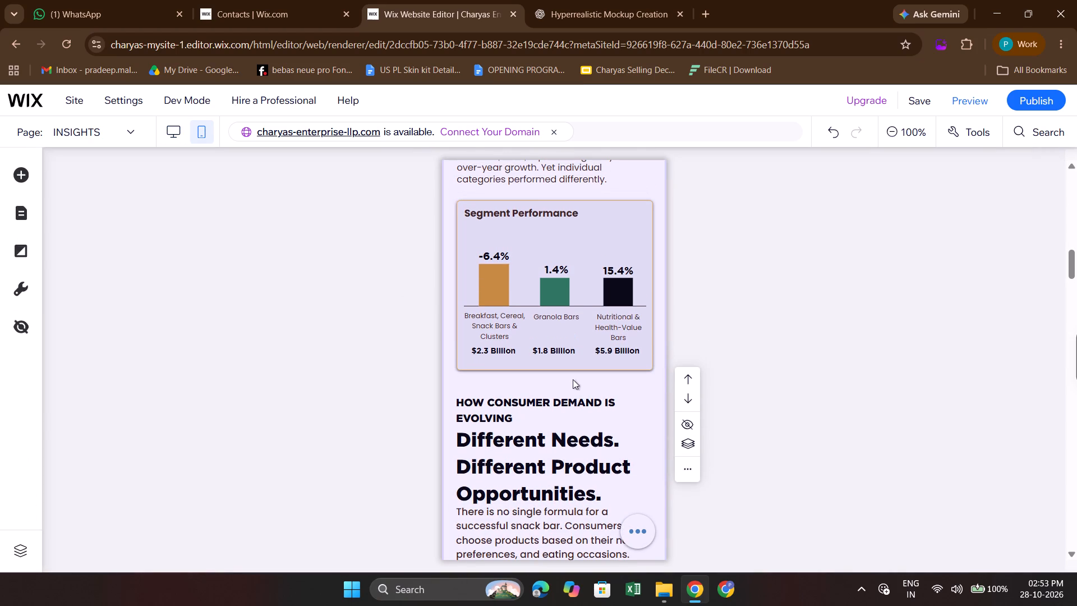
{"action": "double_click", "coordinate": [550, 457]}
{"action": "double_click", "coordinate": [556, 444]}
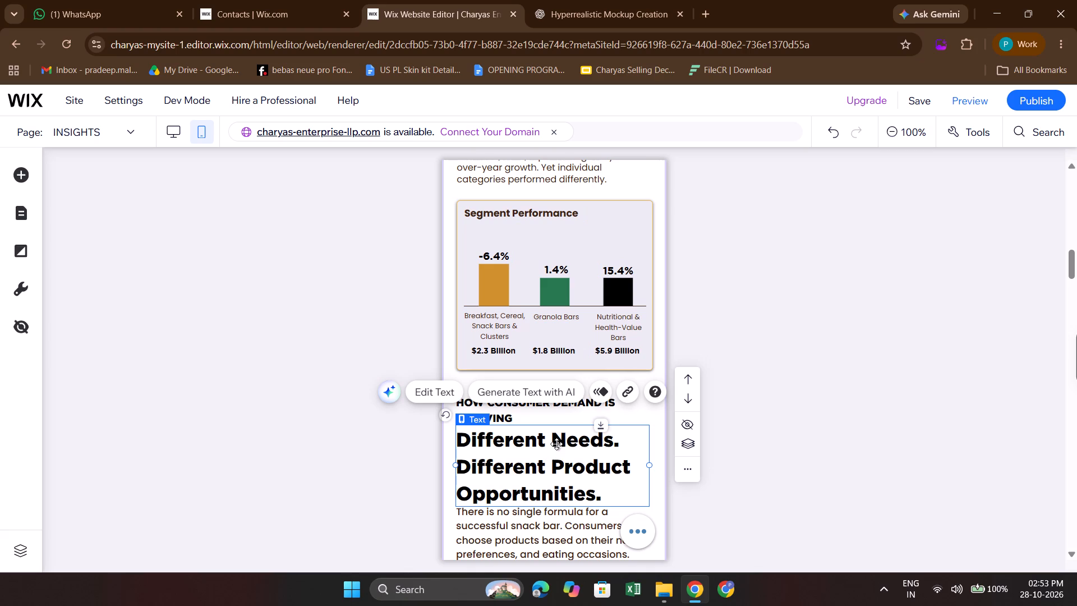
{"action": "left_click", "coordinate": [552, 439]}
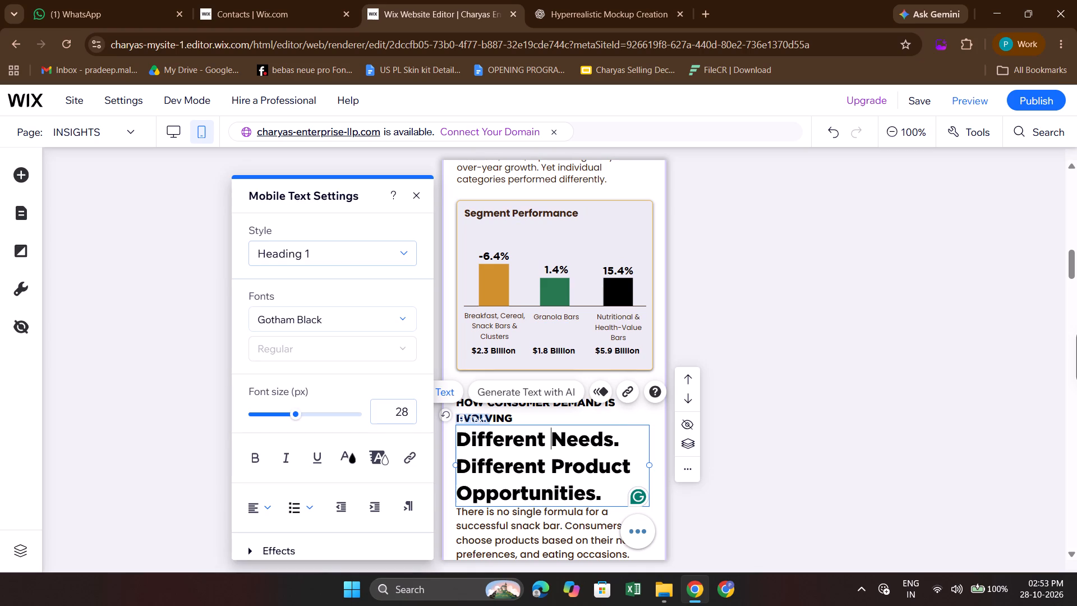
{"action": "left_click_drag", "start_coordinate": [552, 439], "coordinate": [630, 435]}
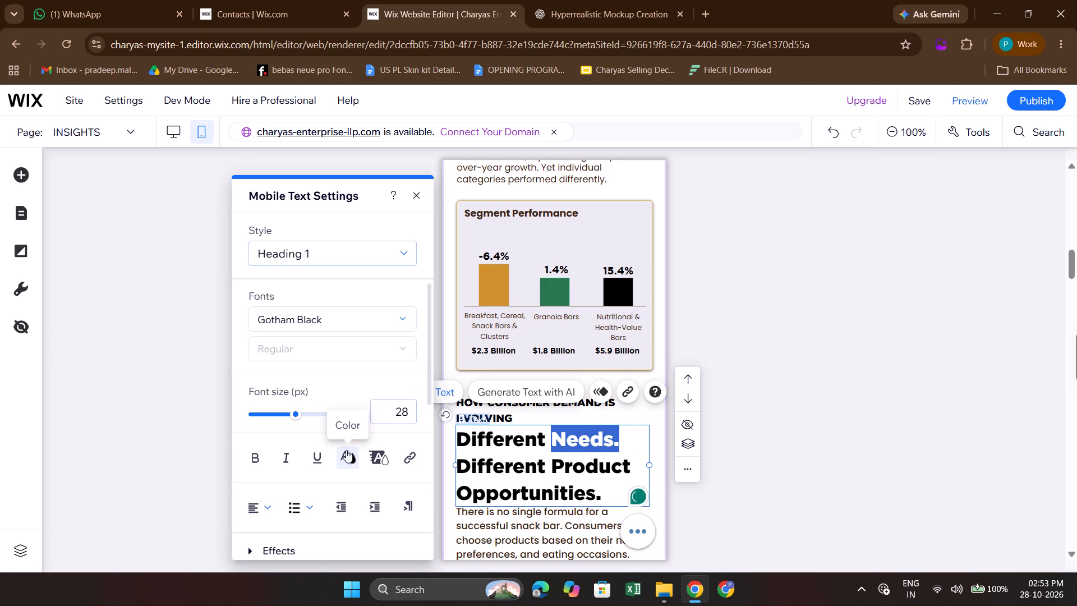
{"action": "left_click", "coordinate": [346, 450]}
{"action": "left_click", "coordinate": [318, 435]}
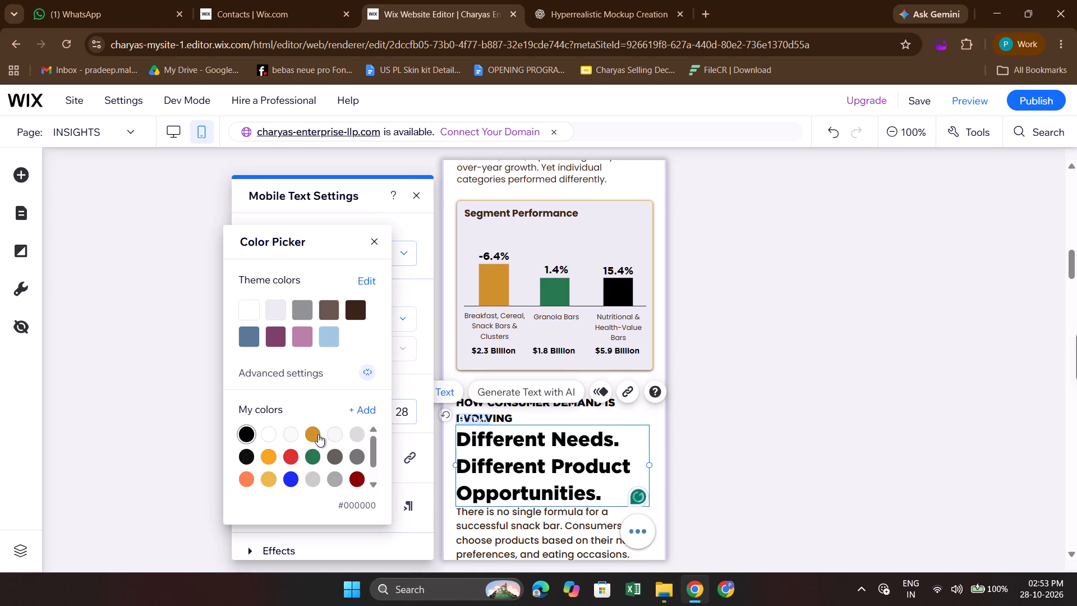
{"action": "left_click", "coordinate": [551, 448]}
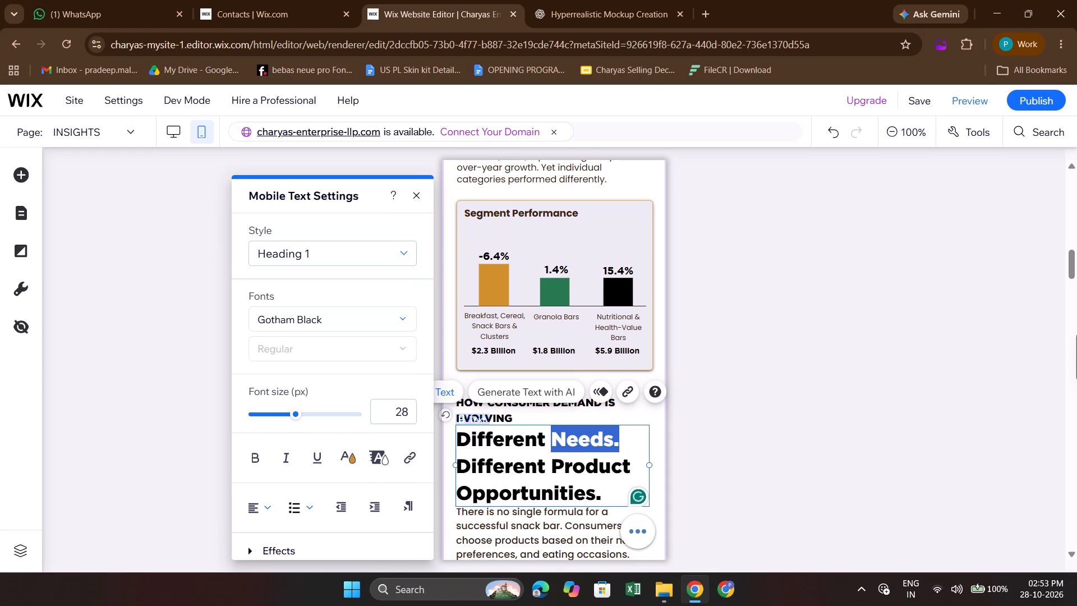
Colour the word "Opportunities." in the mobile "Different Needs" heading gold #CF902C.
{"action": "left_click", "coordinate": [607, 493]}
{"action": "left_click_drag", "start_coordinate": [607, 493], "coordinate": [459, 499]}
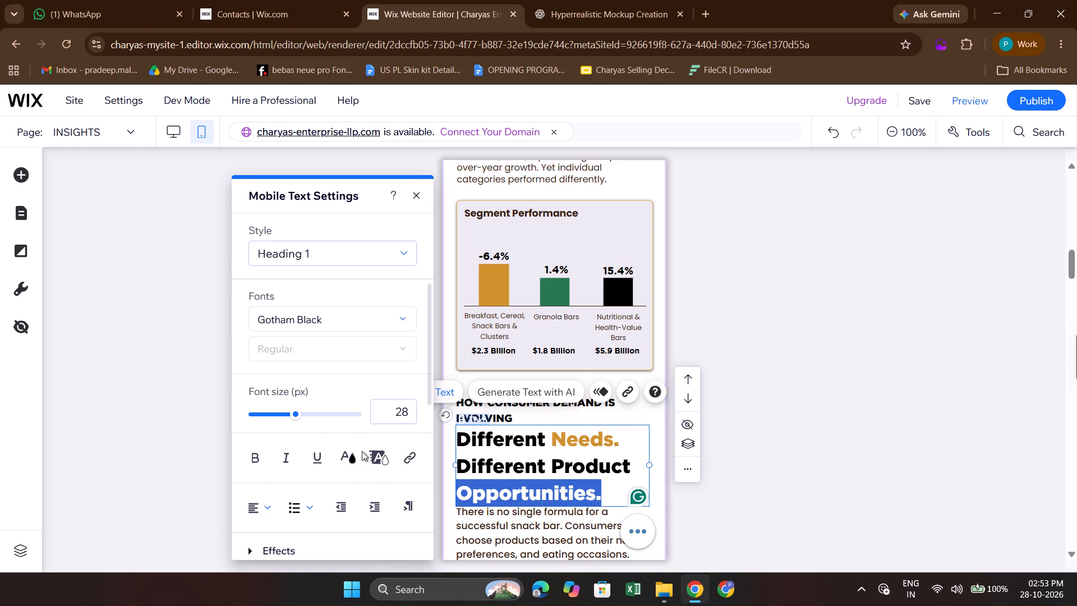
{"action": "left_click", "coordinate": [353, 452]}
{"action": "left_click", "coordinate": [309, 436]}
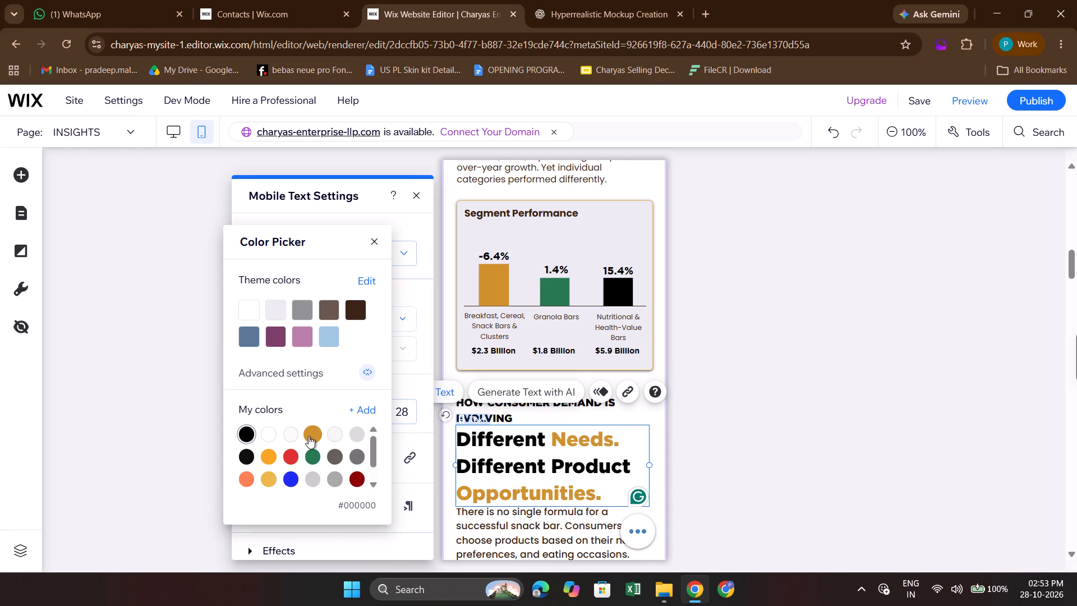
{"action": "left_click", "coordinate": [370, 237]}
Set the line spacing of the whole mobile "Different Needs" heading to a custom value of 0.8.
{"action": "left_click", "coordinate": [503, 443]}
{"action": "key", "text": "ctrl+a"}
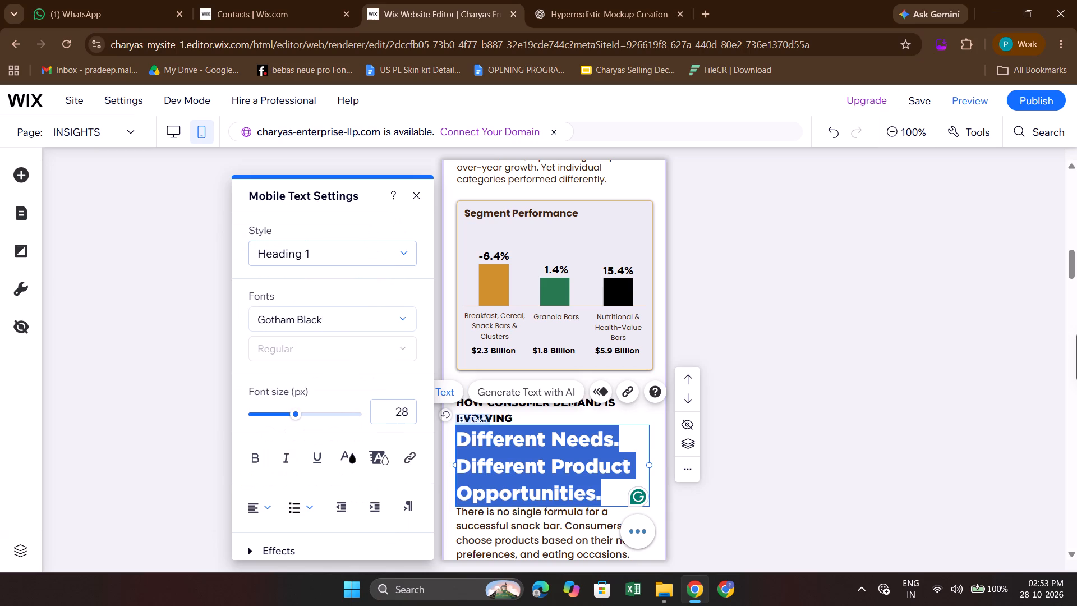
{"action": "scroll", "coordinate": [352, 519], "scroll_direction": "down", "scroll_amount": 4}
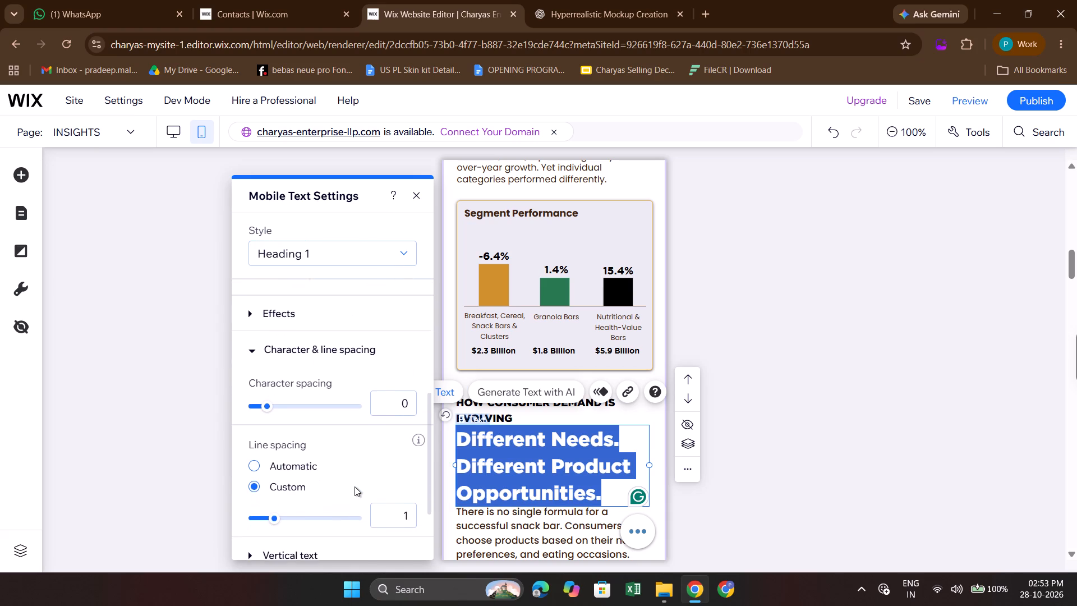
{"action": "left_click", "coordinate": [409, 511]}
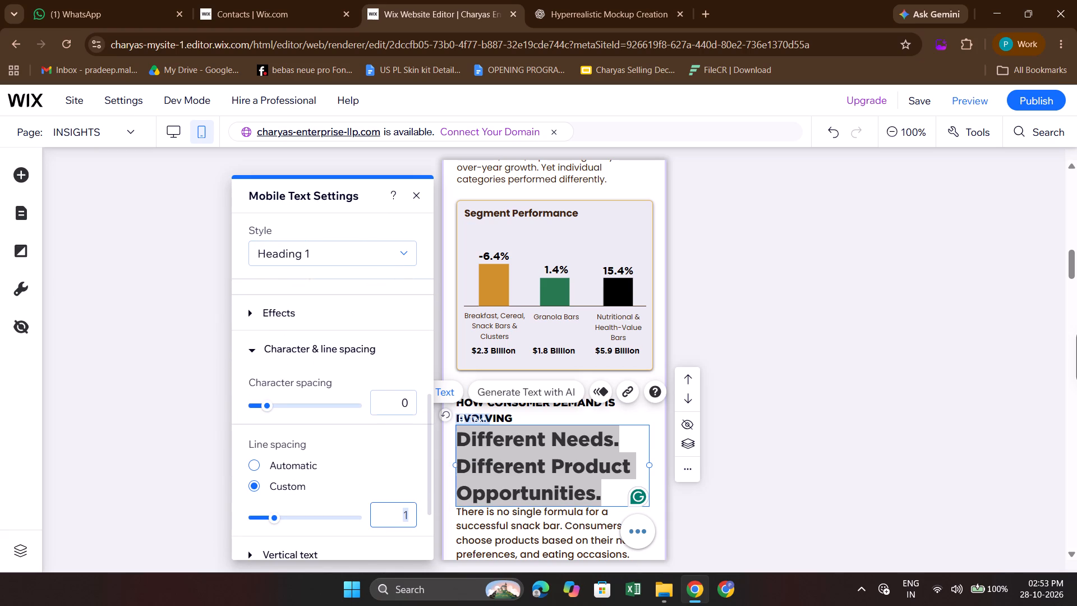
{"action": "key", "text": "0"}
{"action": "key", "text": "period"}
{"action": "key", "text": "7"}
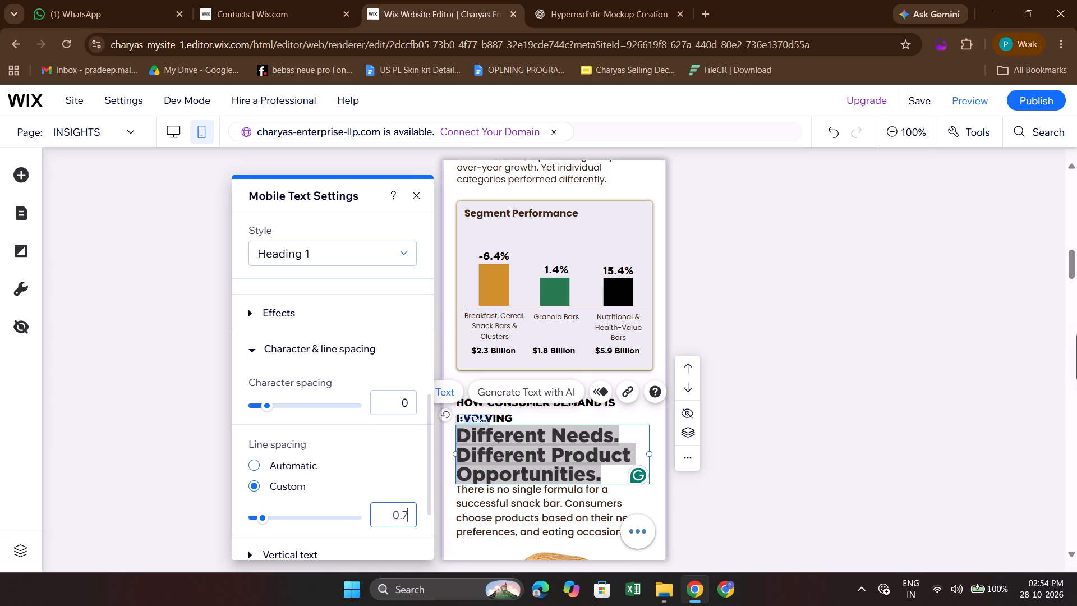
{"action": "key", "text": "8"}
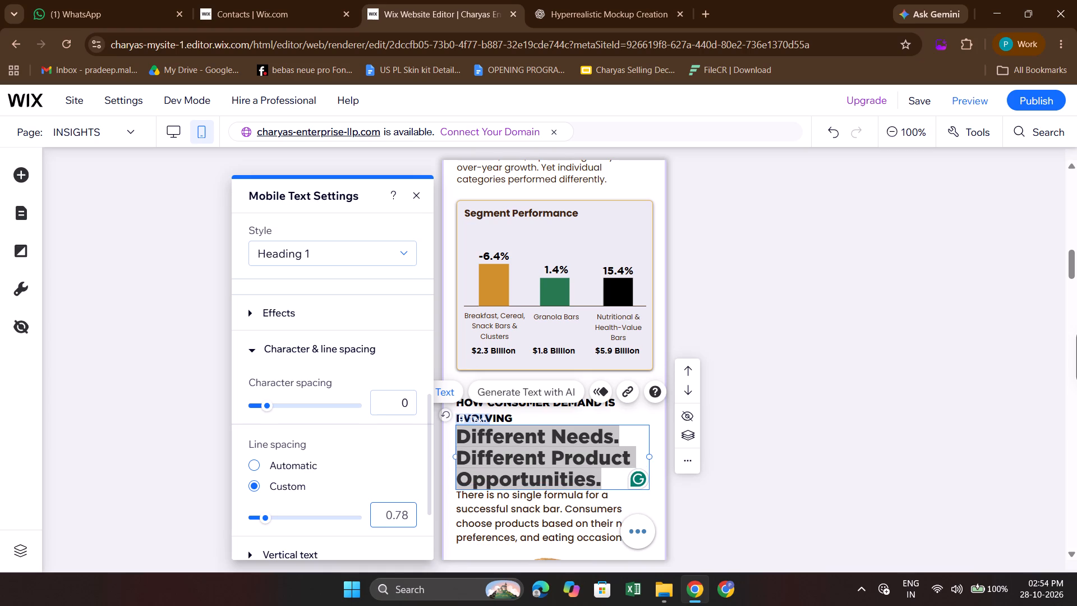
{"action": "key", "text": "BackSpace"}
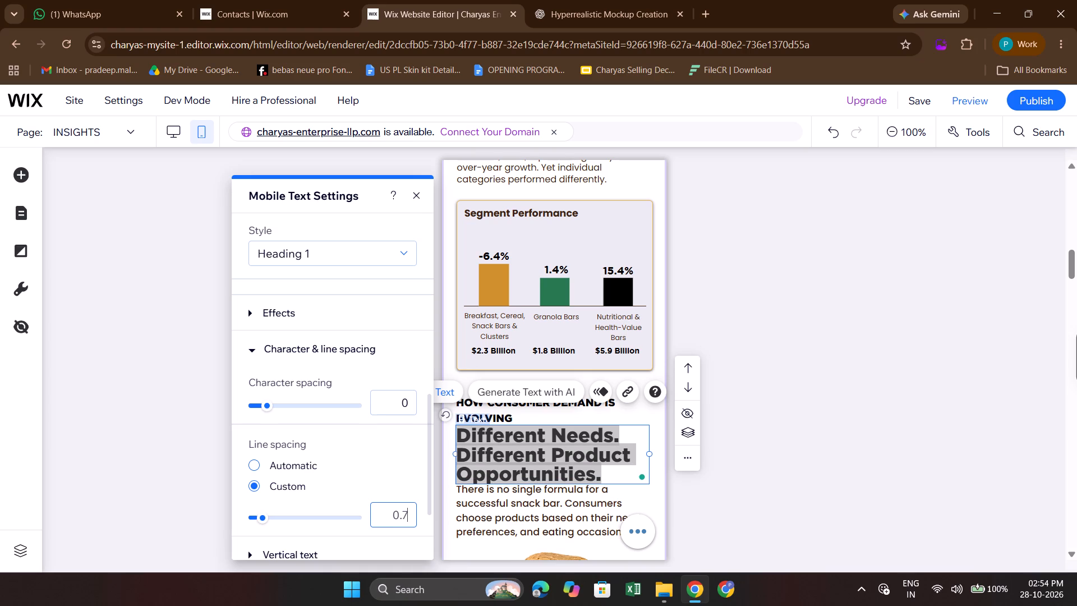
{"action": "key", "text": "BackSpace"}
{"action": "key", "text": "8"}
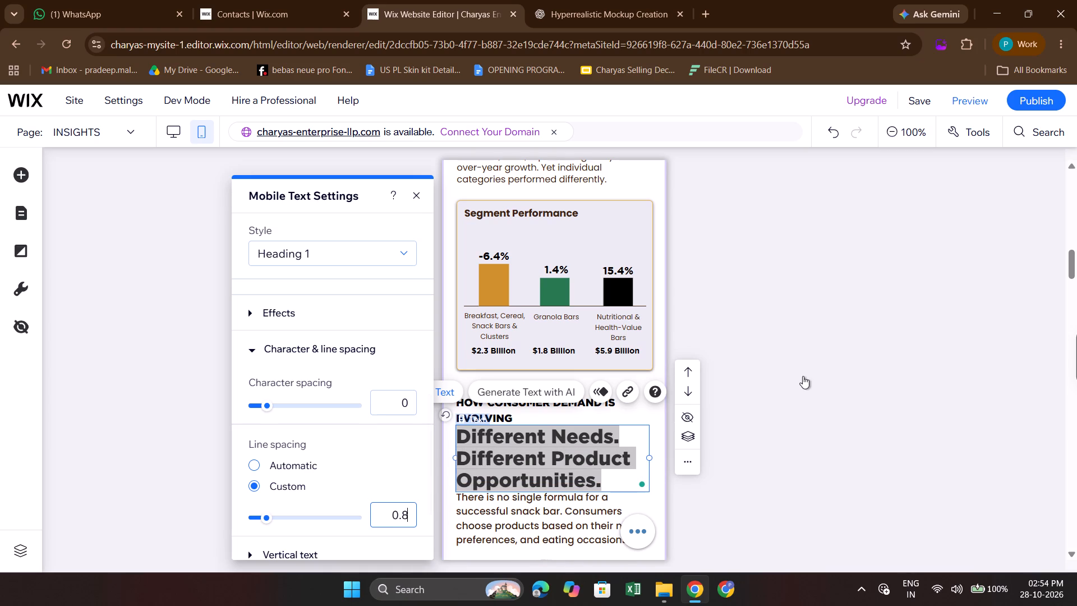
{"action": "left_click", "coordinate": [803, 376]}
Check the word colours of the mobile "Different Needs" heading both in text editing and on the page.
{"action": "scroll", "coordinate": [803, 376], "scroll_direction": "down", "scroll_amount": 1}
{"action": "double_click", "coordinate": [598, 382]}
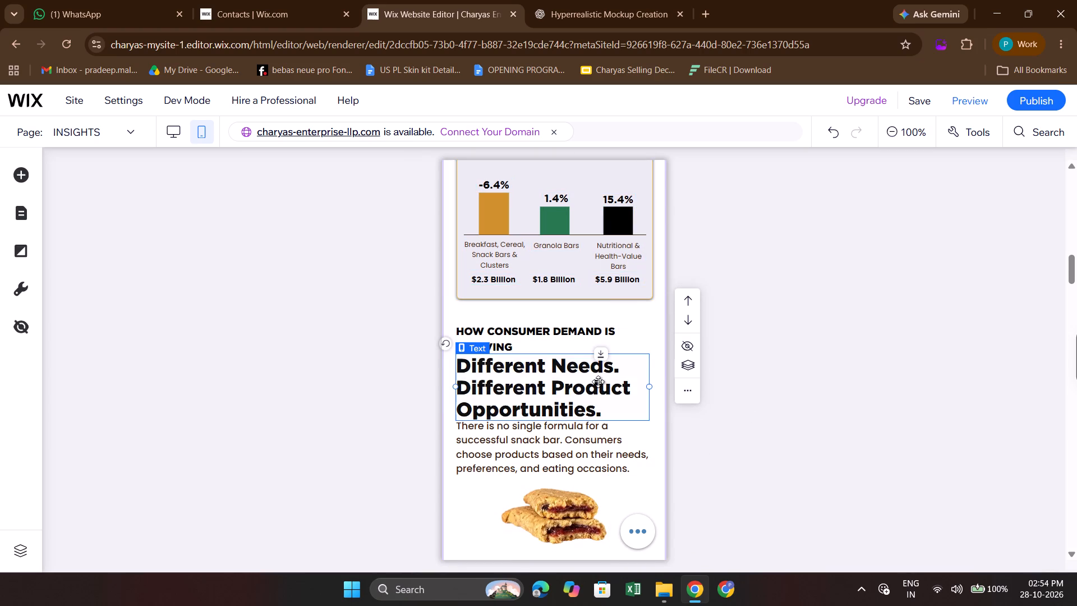
{"action": "left_click", "coordinate": [576, 378]}
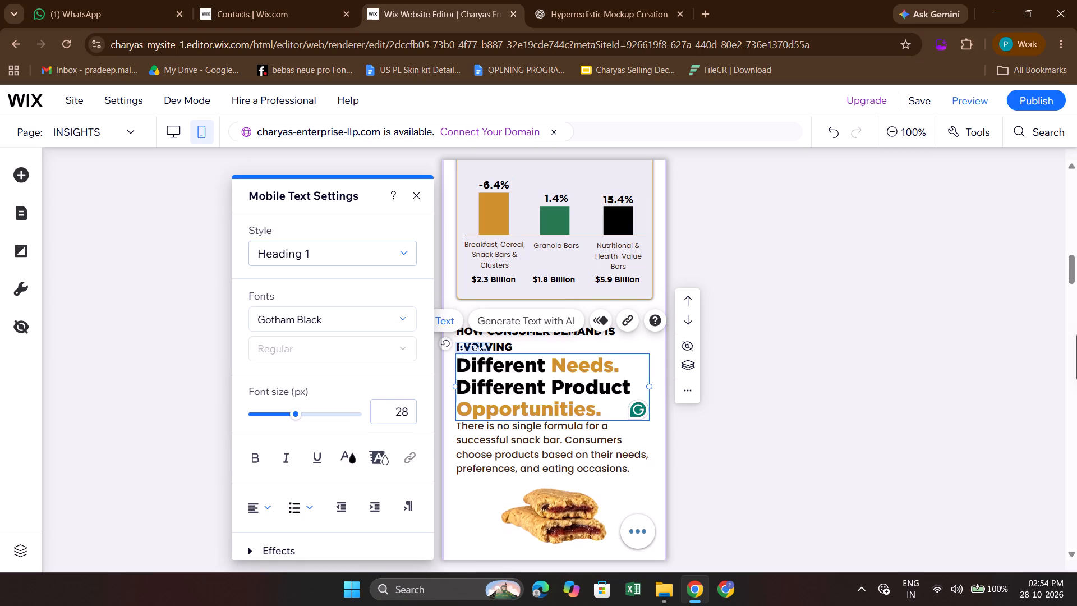
{"action": "left_click", "coordinate": [623, 462]}
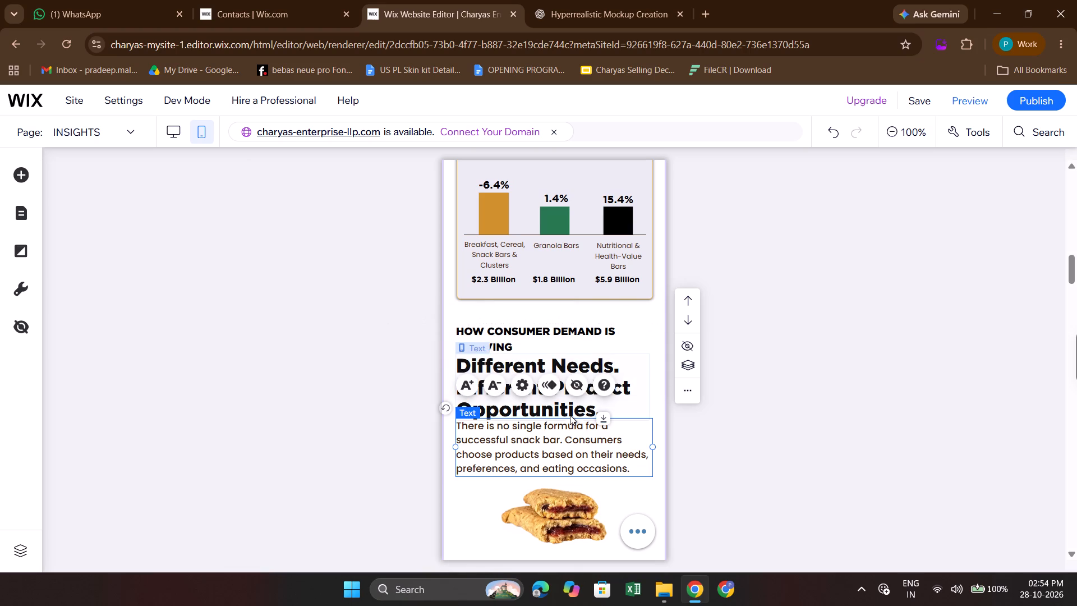
{"action": "double_click", "coordinate": [575, 410]}
{"action": "left_click", "coordinate": [572, 382]}
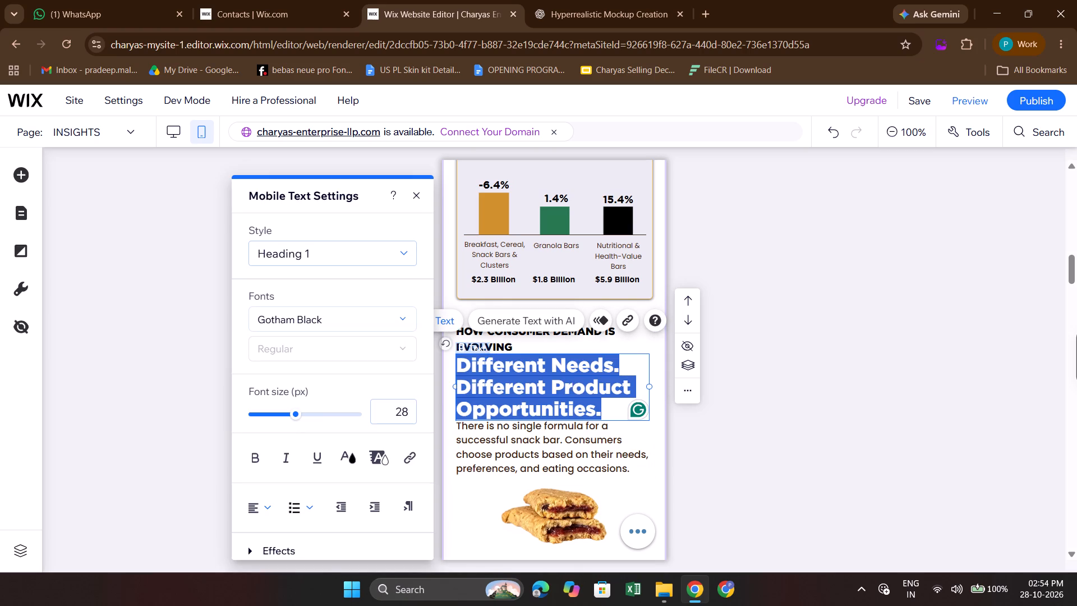
{"action": "left_click_drag", "start_coordinate": [555, 361], "coordinate": [642, 373]}
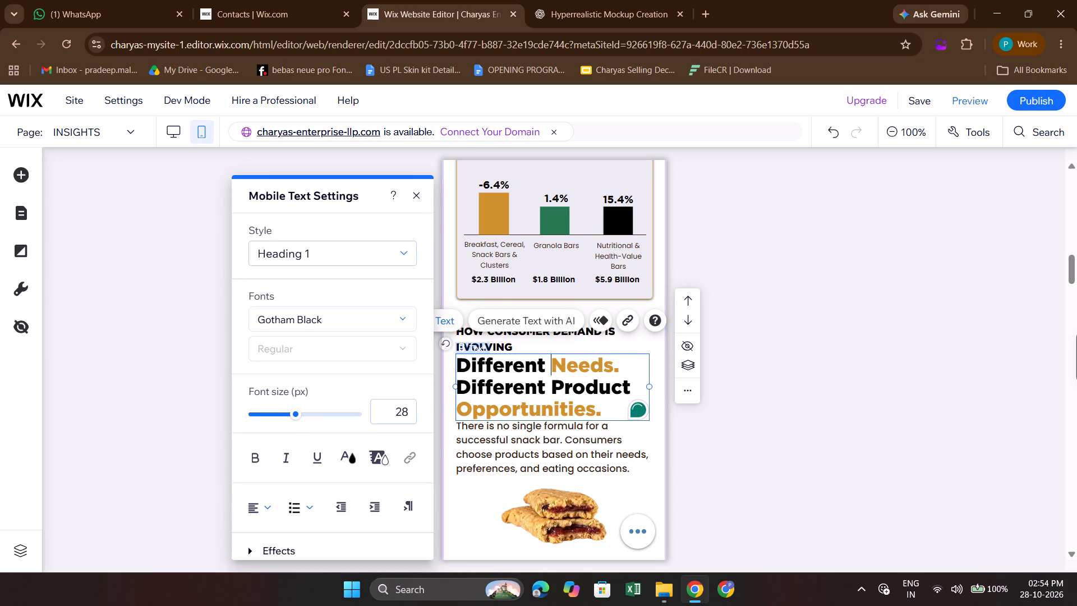
{"action": "left_click", "coordinate": [702, 448]}
{"action": "scroll", "coordinate": [702, 448], "scroll_direction": "down", "scroll_amount": 1}
{"action": "left_click", "coordinate": [639, 459]}
{"action": "scroll", "coordinate": [639, 459], "scroll_direction": "down", "scroll_amount": 1}
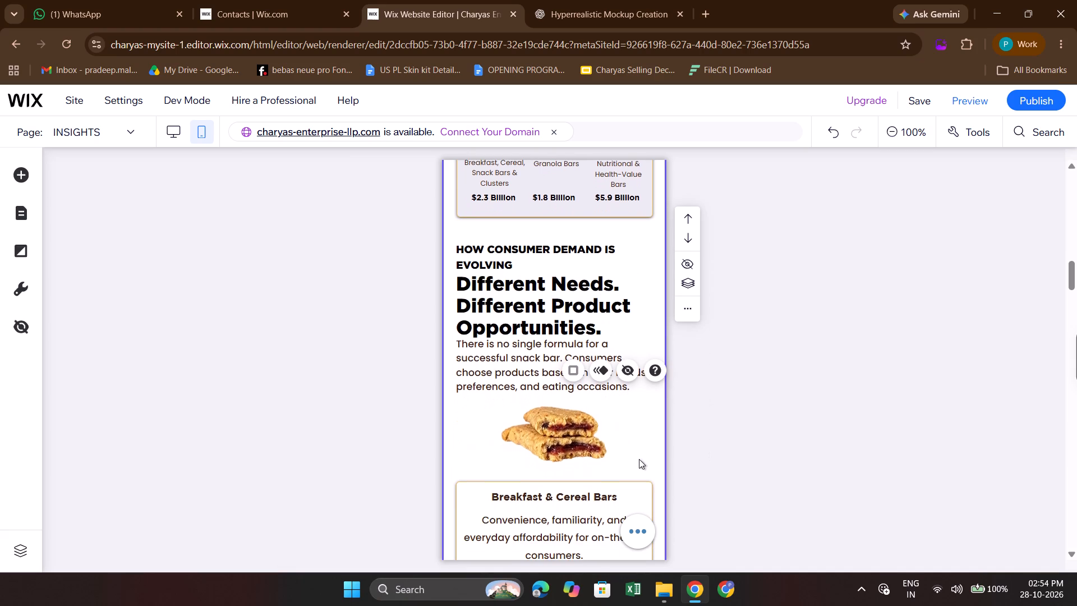
Nudge the "There is no single formula" paragraph slightly down, away from the heading above it.
{"action": "left_click", "coordinate": [541, 354]}
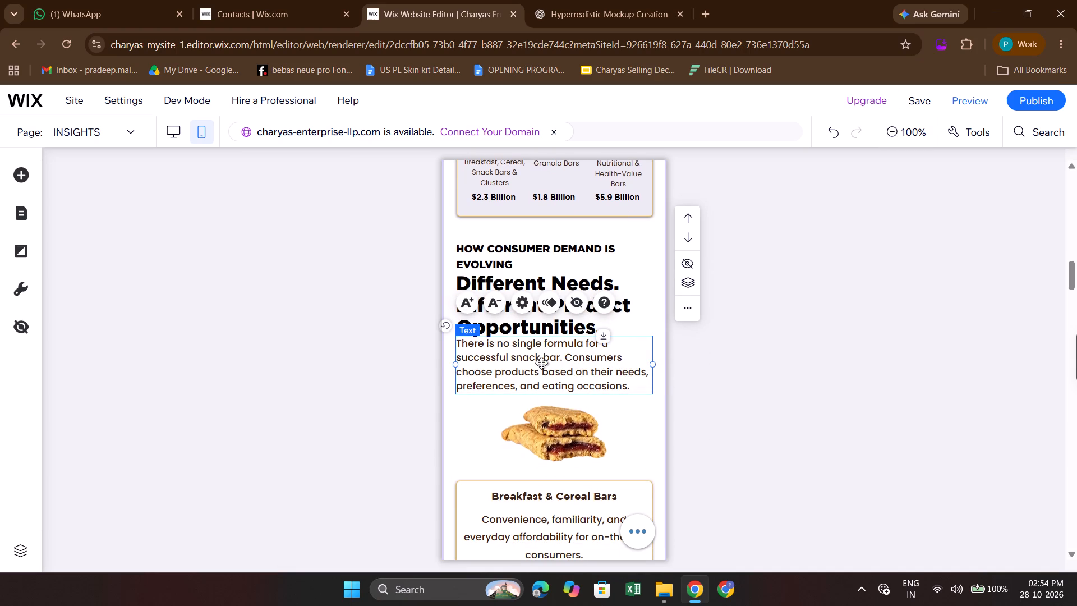
{"action": "left_click", "coordinate": [541, 363]}
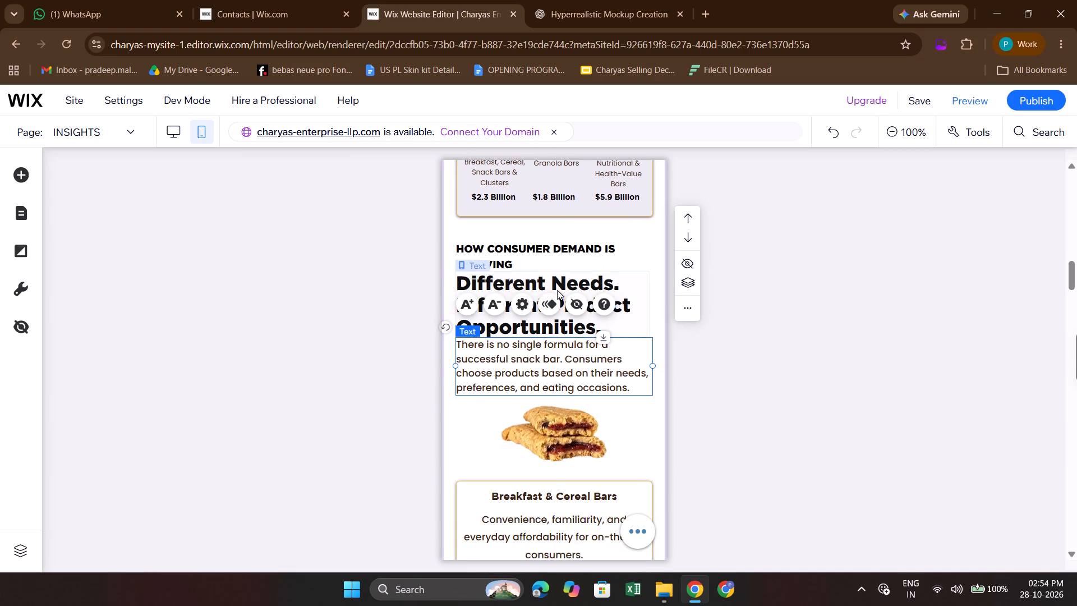
Reopen the mobile "Different Needs" heading's text and examine the colour applied to the word "Needs.".
{"action": "left_click", "coordinate": [557, 290]}
{"action": "double_click", "coordinate": [557, 290]}
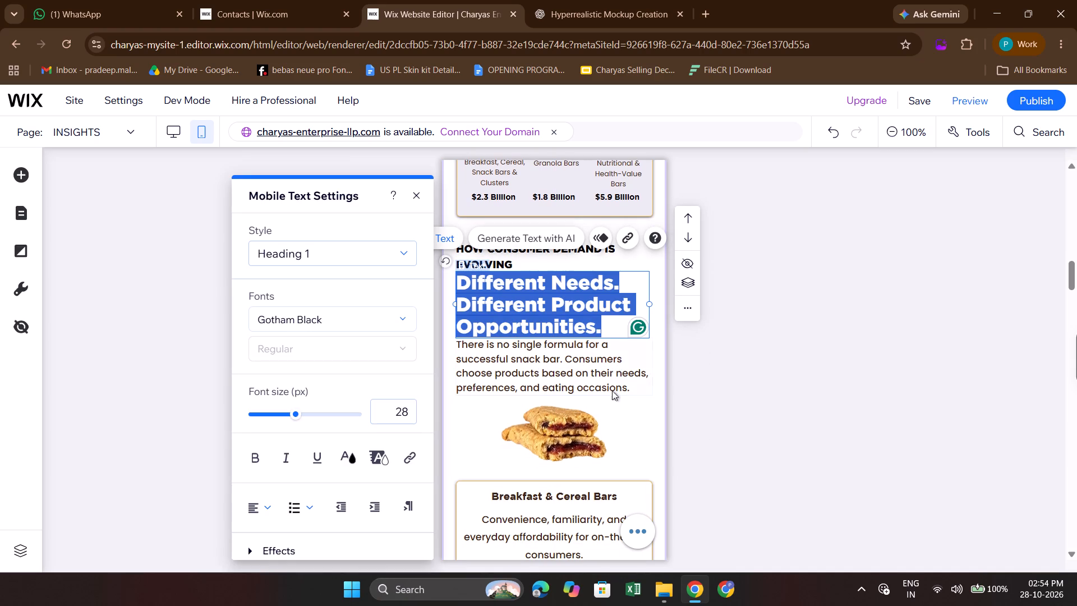
{"action": "left_click", "coordinate": [589, 292]}
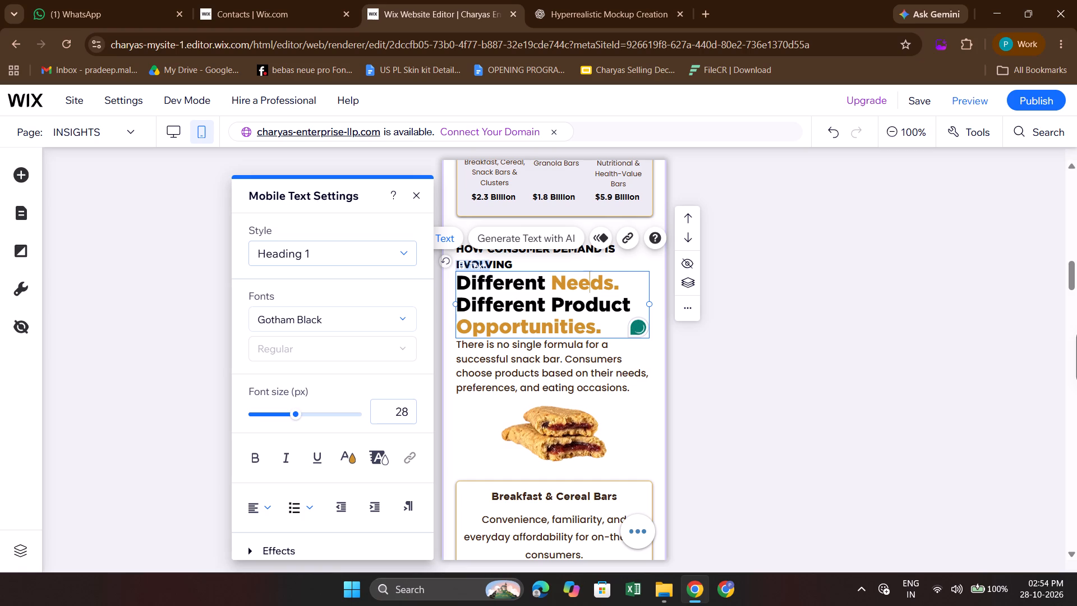
{"action": "left_click_drag", "start_coordinate": [558, 284], "coordinate": [652, 292]}
{"action": "left_click", "coordinate": [592, 392]}
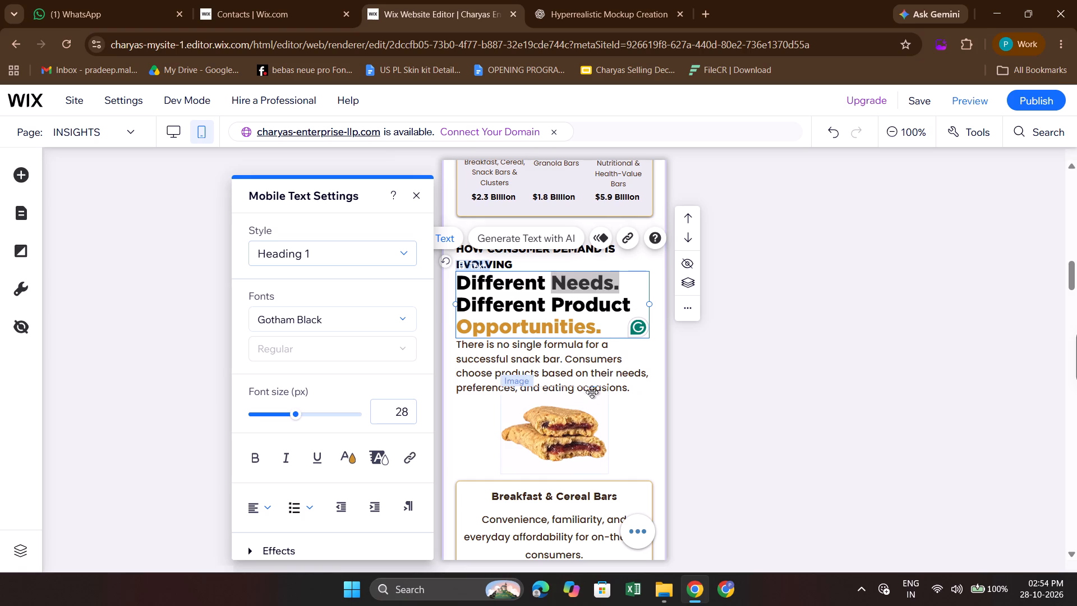
Duplicate the mobile "Different Needs" heading and place the copy over the paragraph below the original.
{"action": "left_click", "coordinate": [537, 281]}
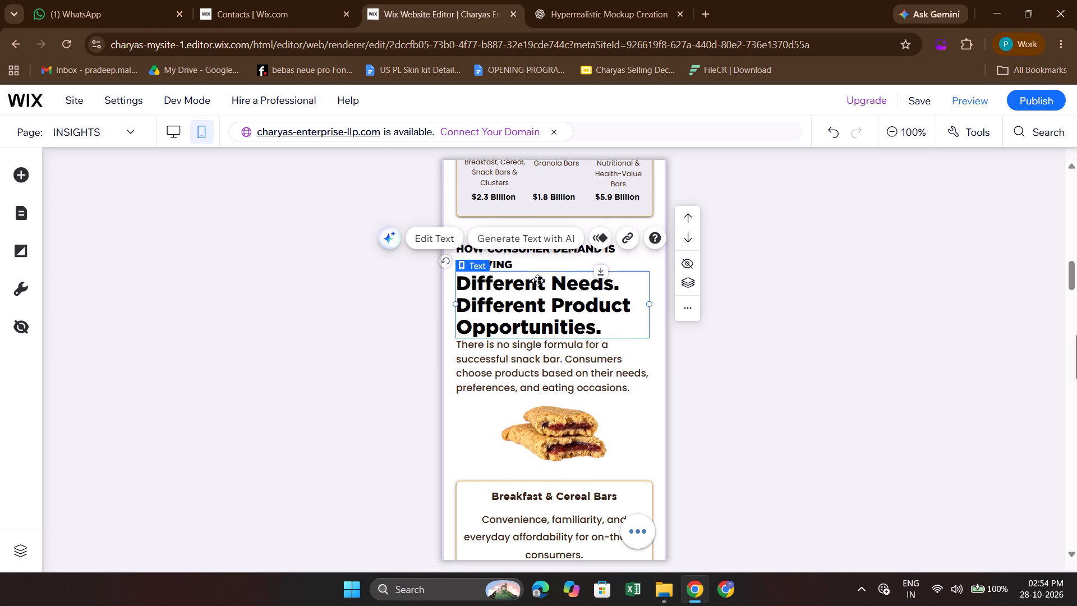
{"action": "key", "text": "ctrl+d"}
{"action": "left_click_drag", "start_coordinate": [517, 326], "coordinate": [527, 387]}
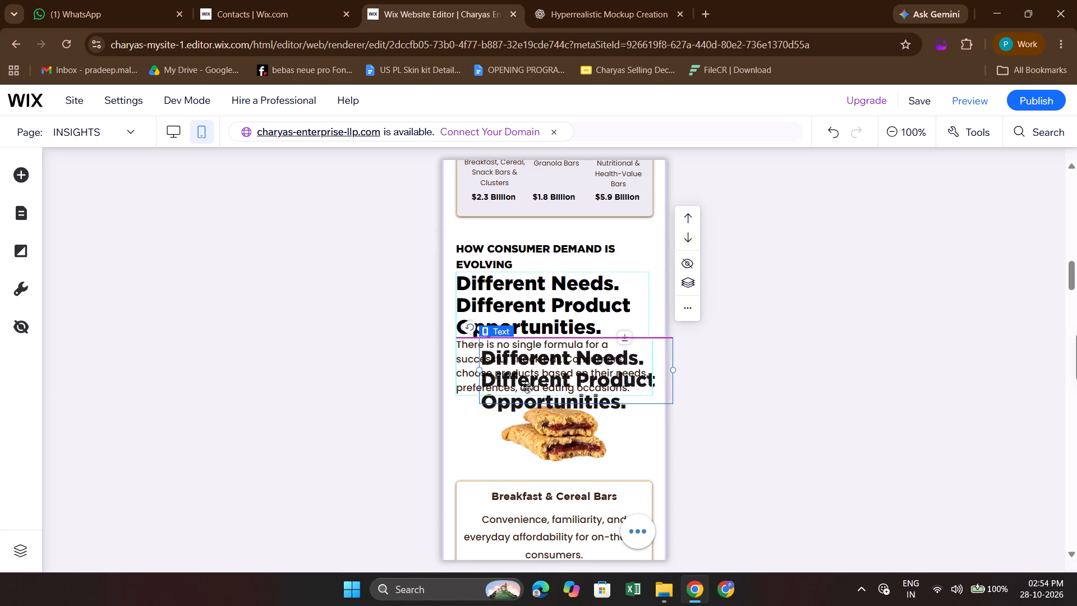
{"action": "left_click_drag", "start_coordinate": [527, 387], "coordinate": [526, 387]}
Check the word colours of the duplicated mobile "Different Needs" heading in text editing.
{"action": "double_click", "coordinate": [577, 360]}
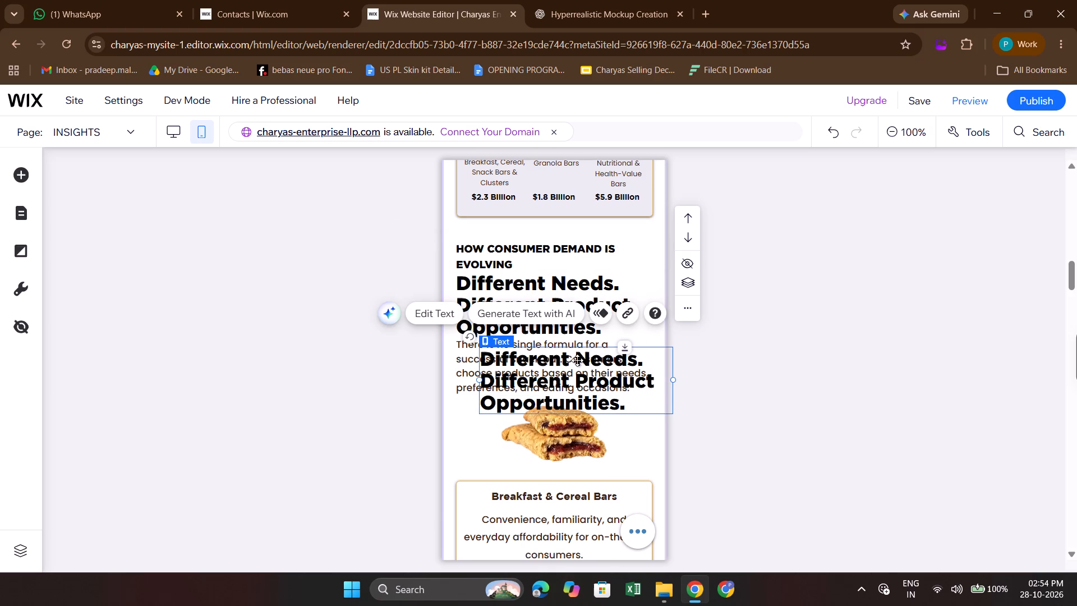
{"action": "left_click", "coordinate": [577, 360]}
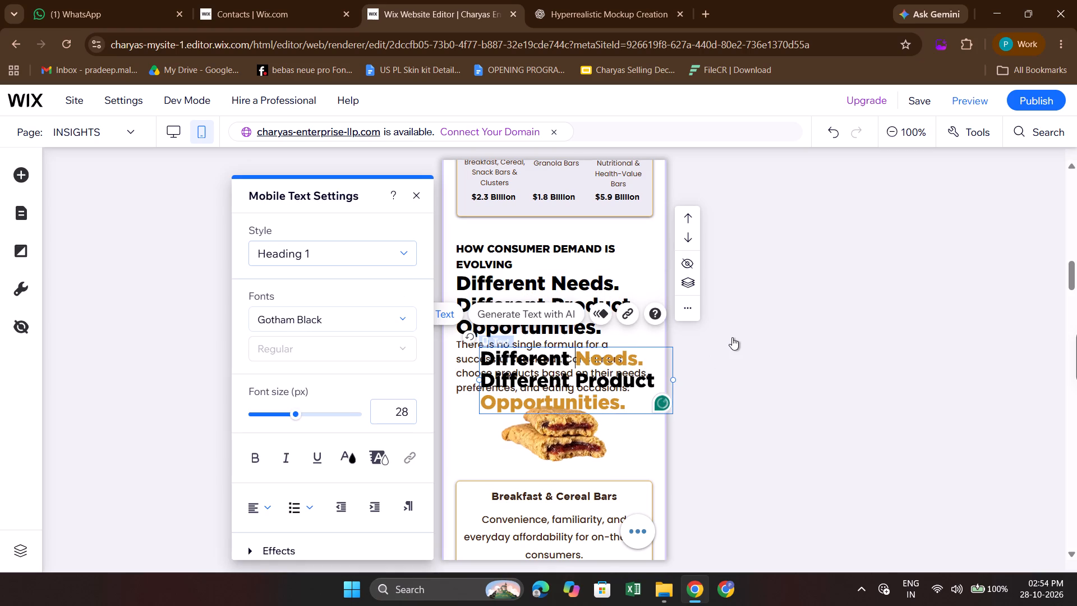
{"action": "left_click", "coordinate": [732, 337]}
Undo the recent "Different Needs" heading edits across mobile and desktop, including the duplicates and gold colouring, back to the single all-black heading.
{"action": "key", "text": "ctrl+z"}
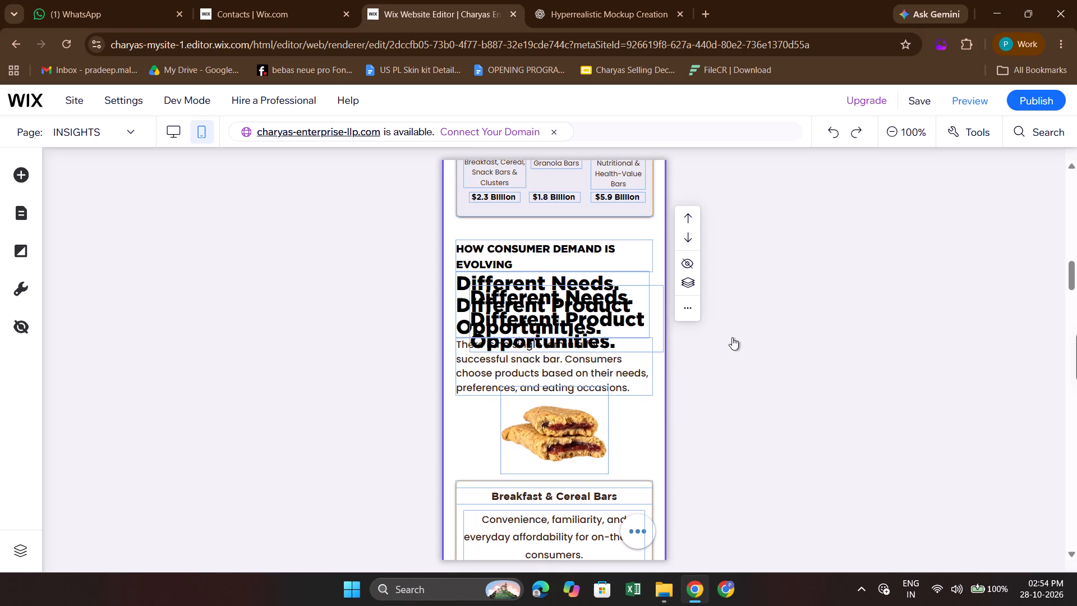
{"action": "key", "text": "ctrl+z"}
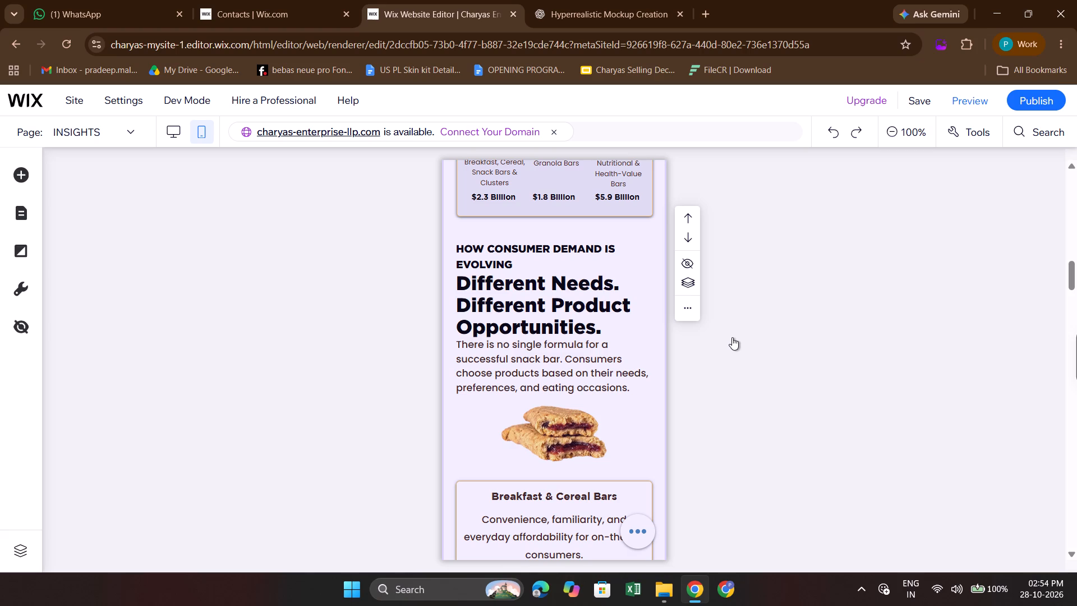
{"action": "key", "text": "ctrl+z"}
{"action": "key", "text": "ctrl+z"}
{"action": "key", "text": "ctrl+z"}
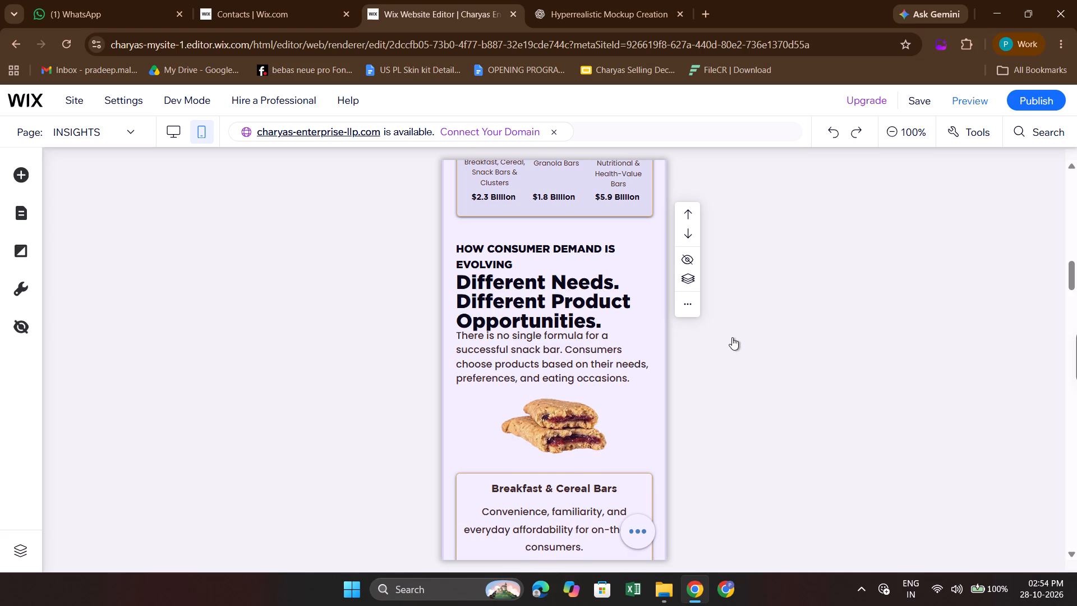
{"action": "key", "text": "ctrl+z"}
{"action": "key", "text": "ctrl+z"}
{"action": "key", "text": "ctrl+z"}
{"action": "key", "text": "ctrl+z"}
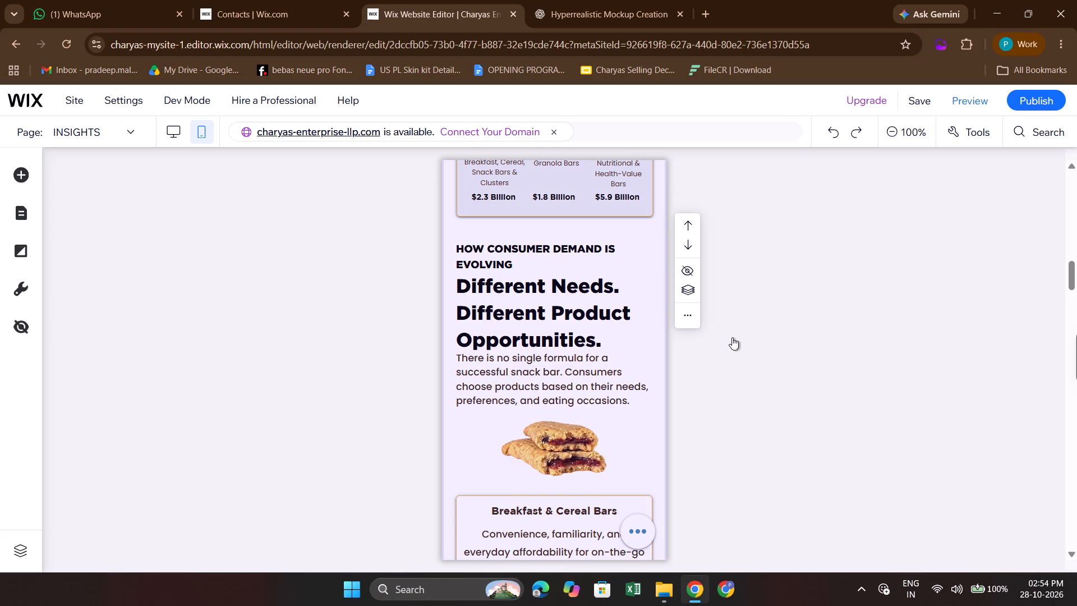
{"action": "key", "text": "ctrl+z"}
{"action": "key", "text": "ctrl+z"}
{"action": "key", "text": "ctrl+z"}
{"action": "key", "text": "ctrl+z"}
{"action": "left_click", "coordinate": [388, 370]}
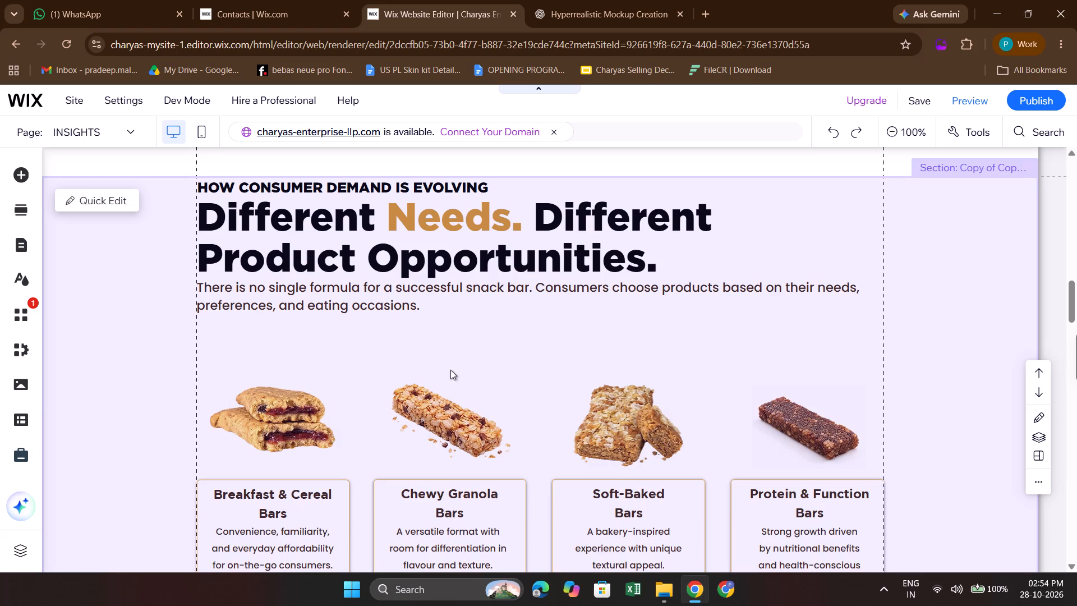
{"action": "scroll", "coordinate": [476, 364], "scroll_direction": "up", "scroll_amount": 1}
{"action": "key", "text": "ctrl+z"}
{"action": "key", "text": "ctrl+z"}
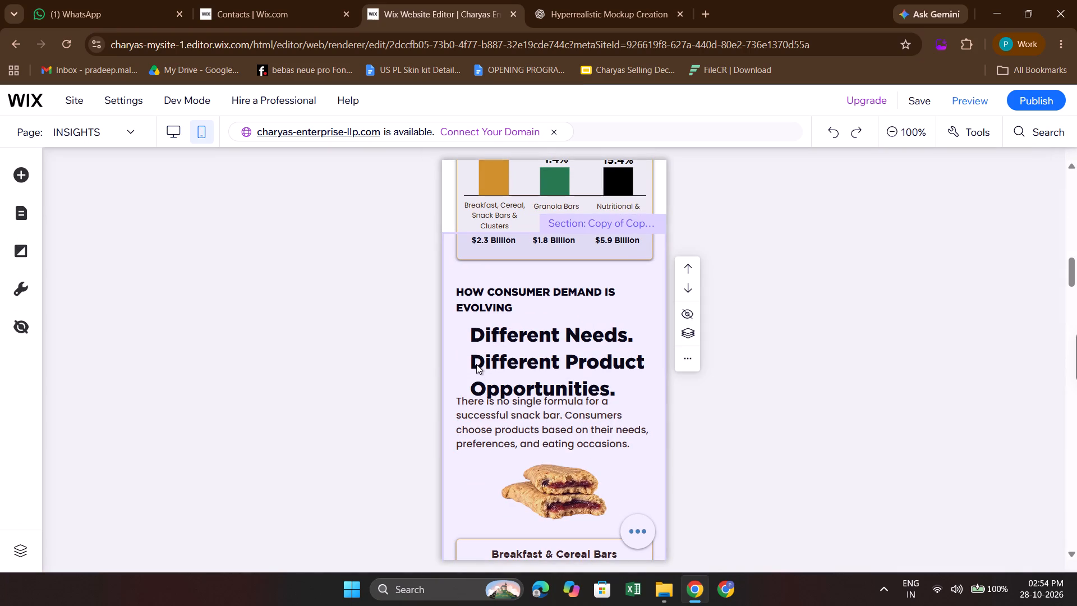
{"action": "key", "text": "ctrl+z"}
{"action": "key", "text": "z"}
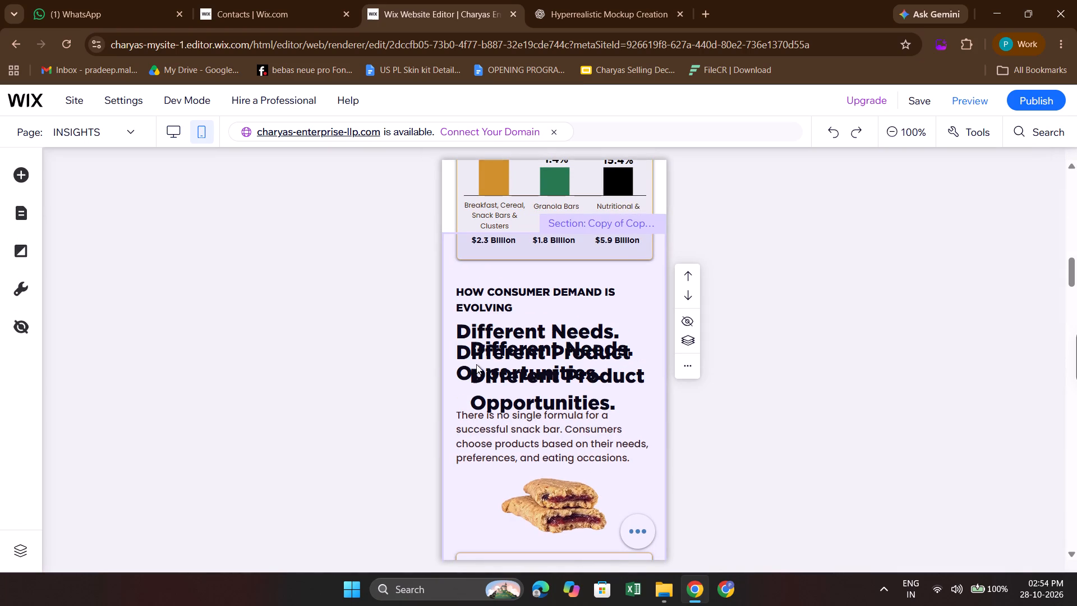
{"action": "key", "text": "ctrl+z"}
{"action": "key", "text": "ctrl+z"}
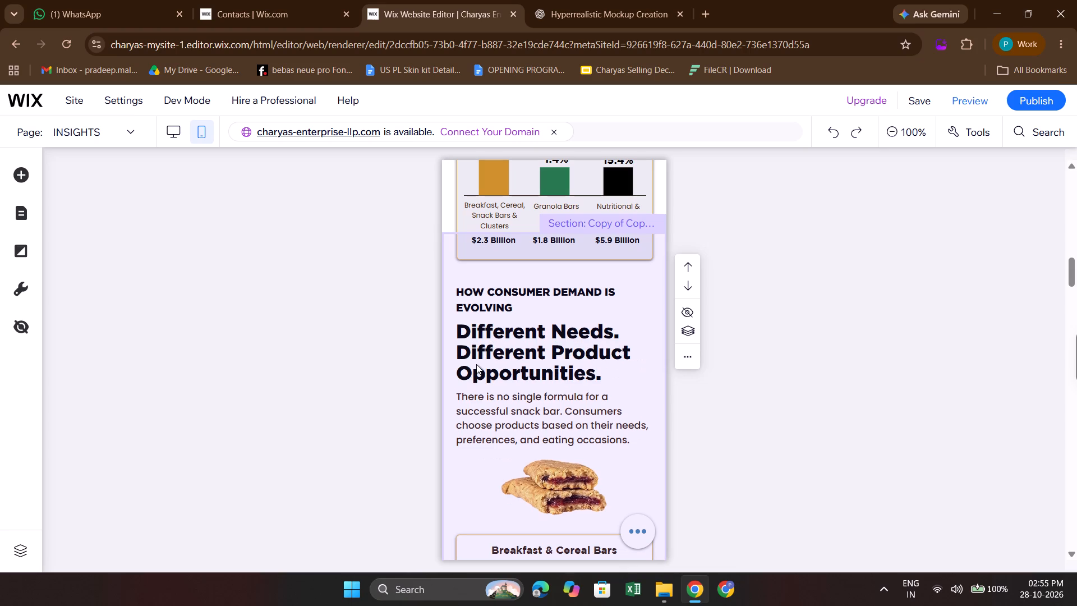
{"action": "key", "text": "ctrl+z"}
In the desktop layout, colour the word "Needs." in the "Different Needs" heading gold #CF902C.
{"action": "left_click", "coordinate": [170, 135]}
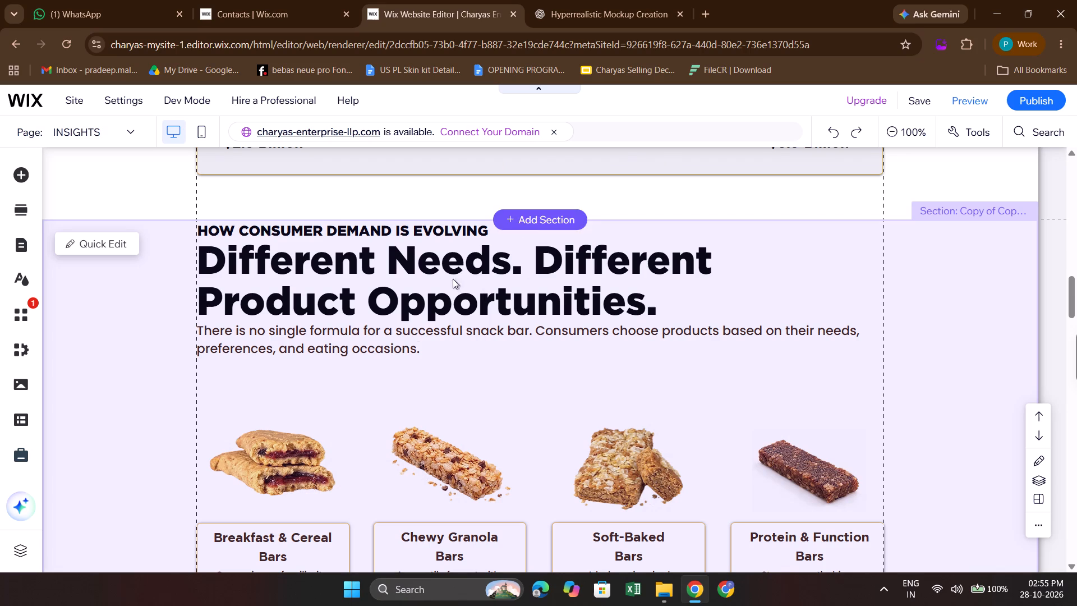
{"action": "double_click", "coordinate": [410, 258]}
{"action": "double_click", "coordinate": [403, 259]}
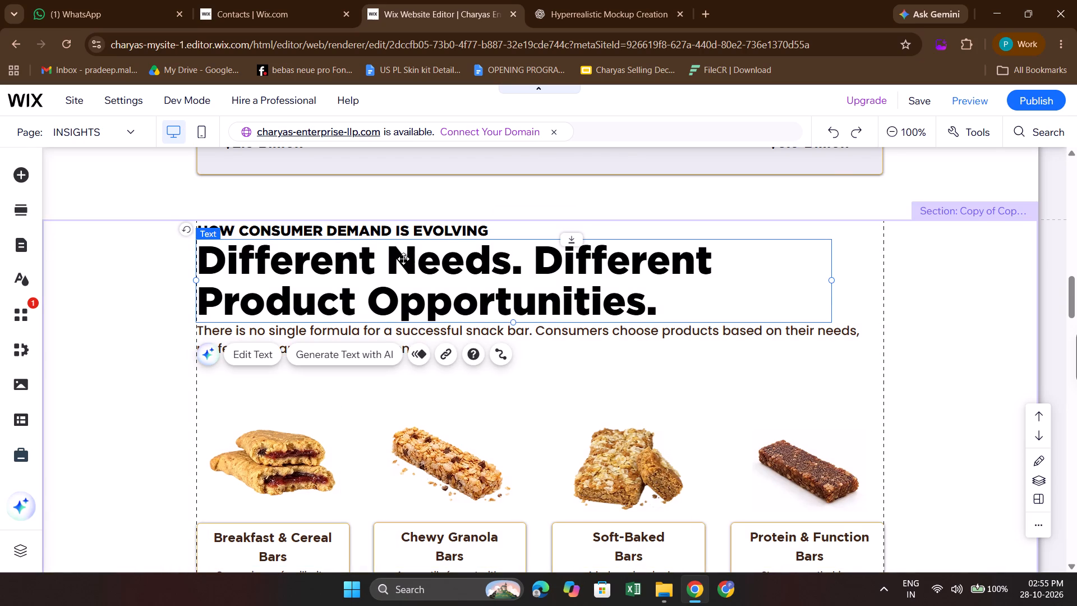
{"action": "left_click", "coordinate": [399, 259]}
{"action": "left_click_drag", "start_coordinate": [399, 259], "coordinate": [517, 261]}
{"action": "left_click", "coordinate": [914, 439]}
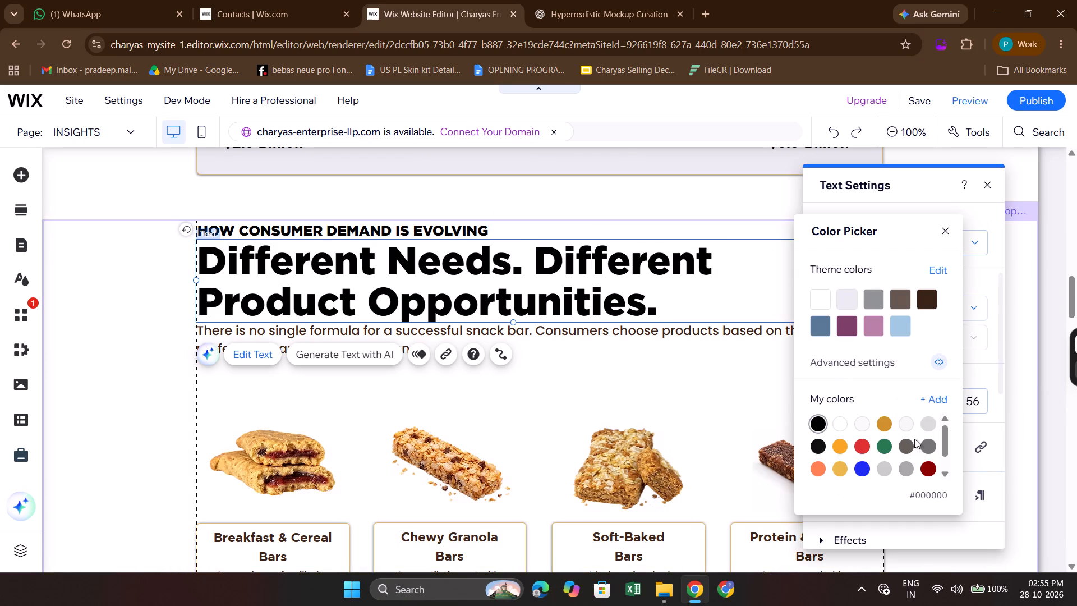
{"action": "left_click", "coordinate": [882, 428]}
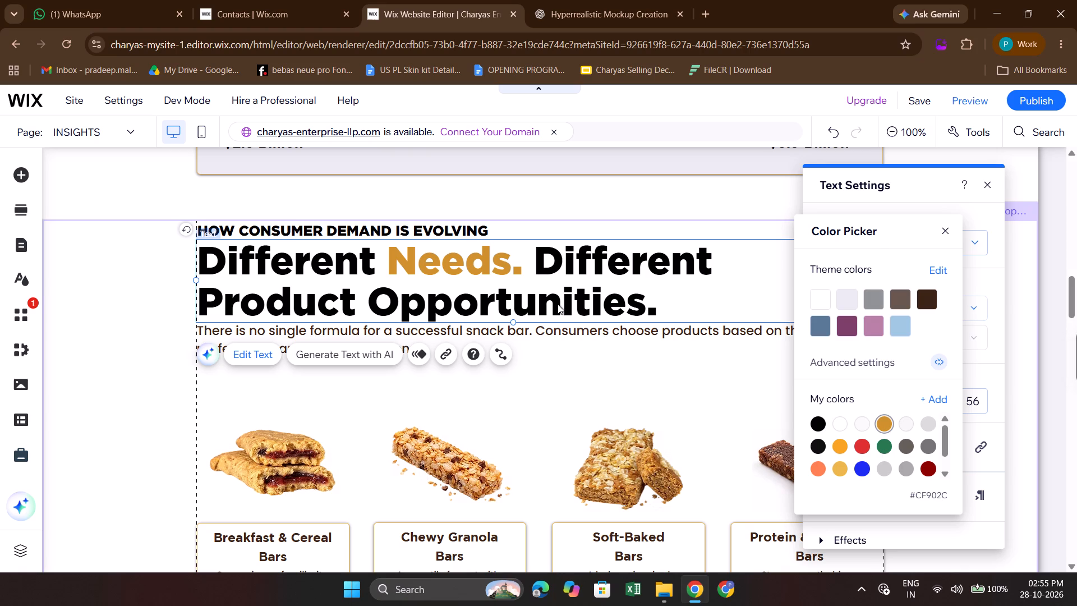
Colour the word "Opportunities." in the same desktop heading gold #CF902C.
{"action": "double_click", "coordinate": [558, 304]}
{"action": "left_click", "coordinate": [658, 296]}
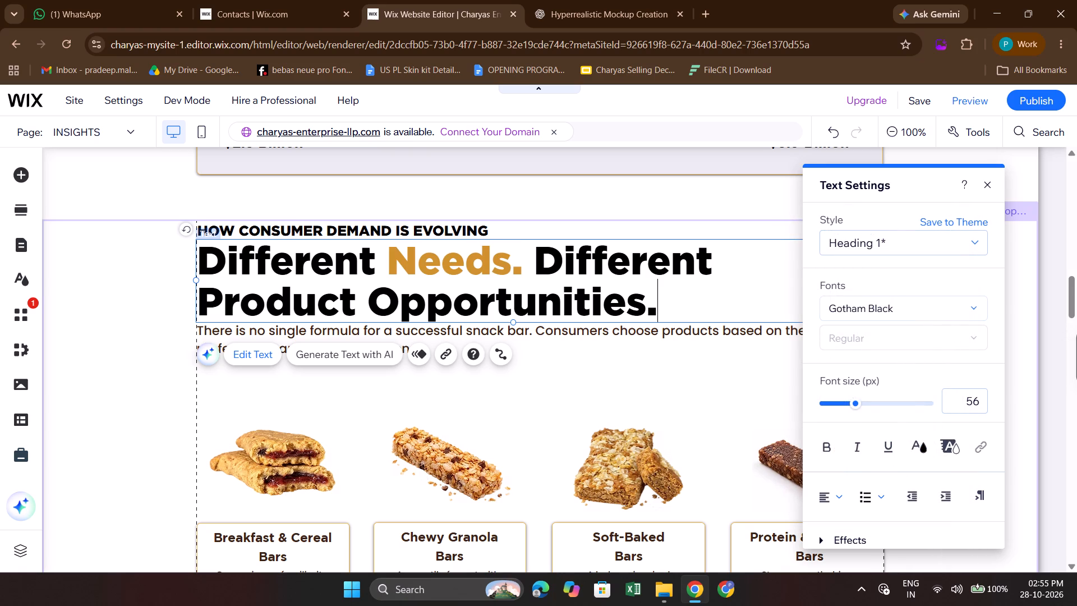
{"action": "left_click_drag", "start_coordinate": [661, 300], "coordinate": [388, 315]}
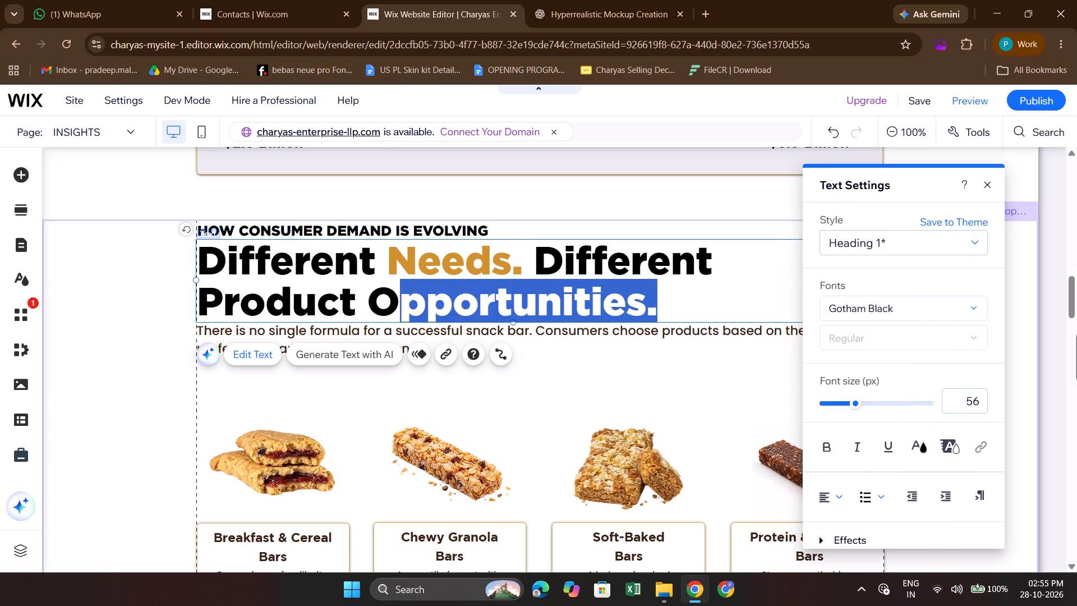
{"action": "left_click_drag", "start_coordinate": [388, 315], "coordinate": [382, 308]}
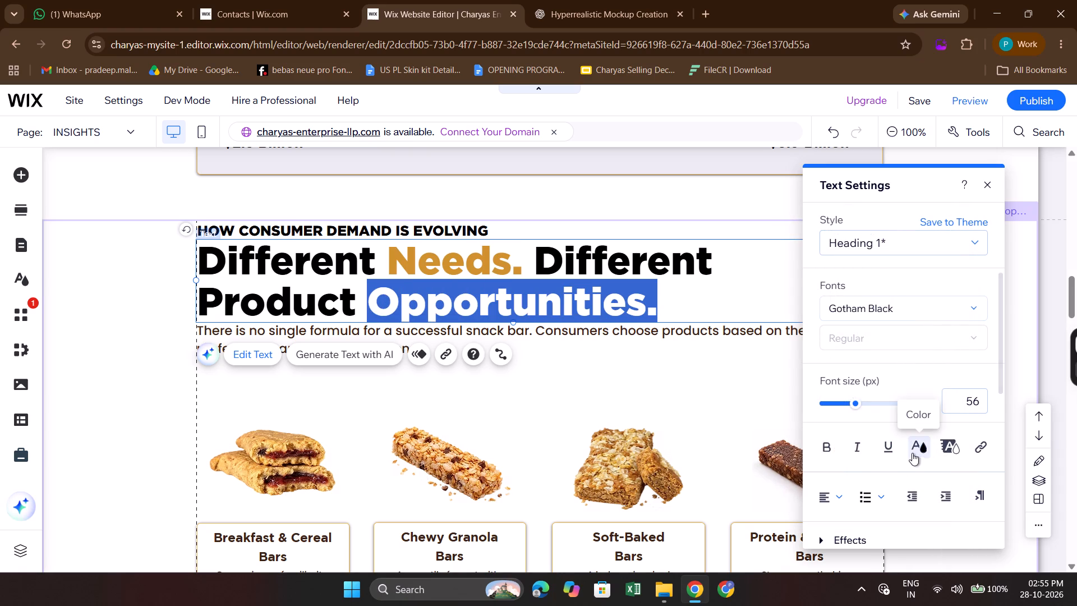
{"action": "left_click", "coordinate": [912, 451]}
{"action": "left_click", "coordinate": [886, 429]}
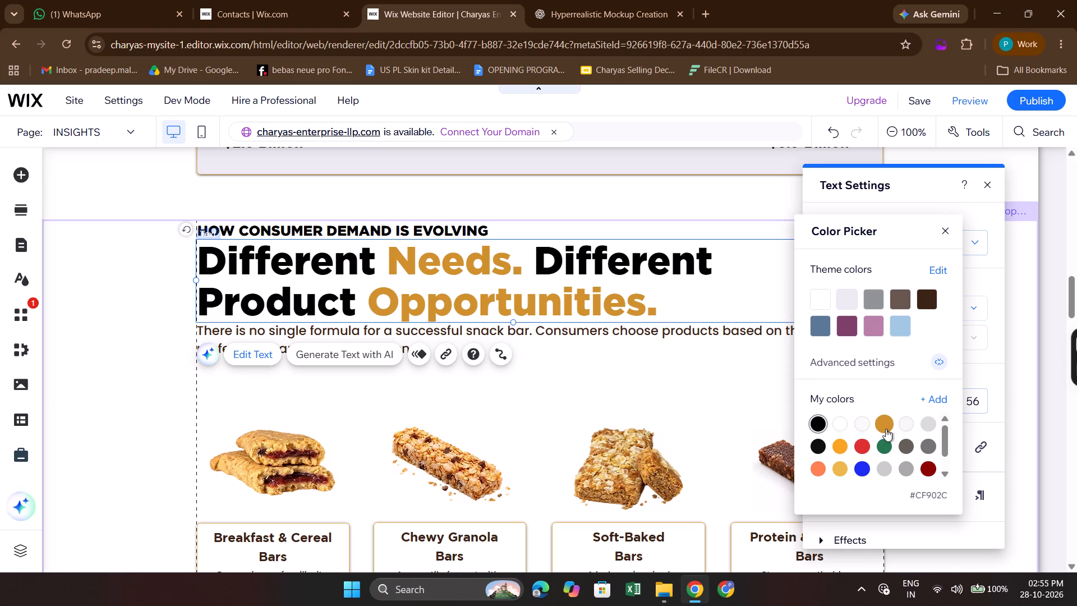
{"action": "left_click", "coordinate": [693, 400]}
{"action": "left_click", "coordinate": [693, 400]}
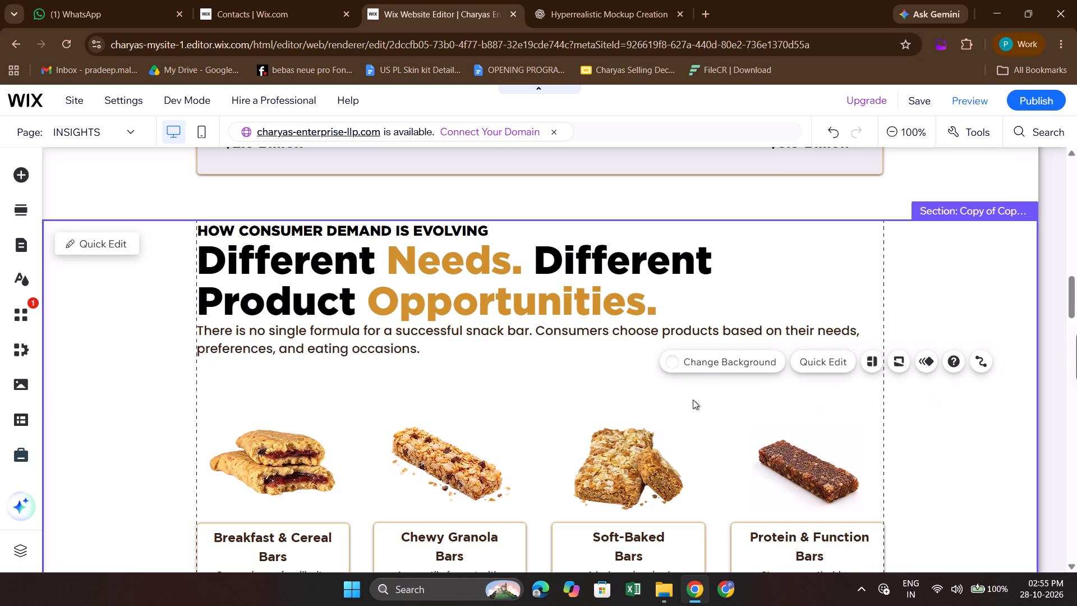
Check the mobile "Different Needs" heading's word colours and text settings, and compare it with the "A Growing Market" heading.
{"action": "scroll", "coordinate": [693, 400], "scroll_direction": "up", "scroll_amount": 1}
{"action": "left_click", "coordinate": [200, 125]}
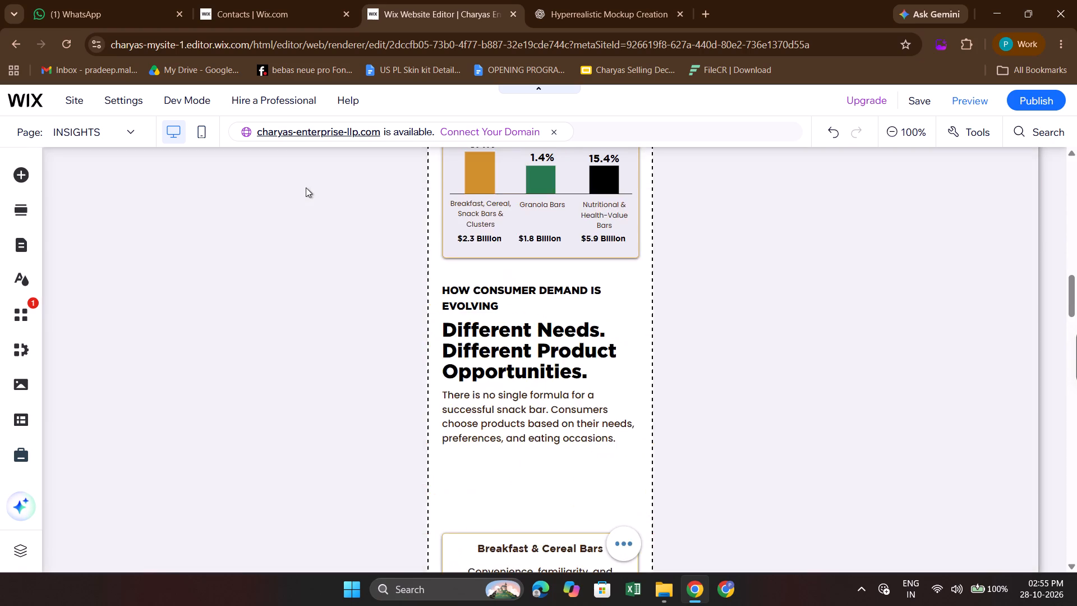
{"action": "scroll", "coordinate": [574, 281], "scroll_direction": "up", "scroll_amount": 5}
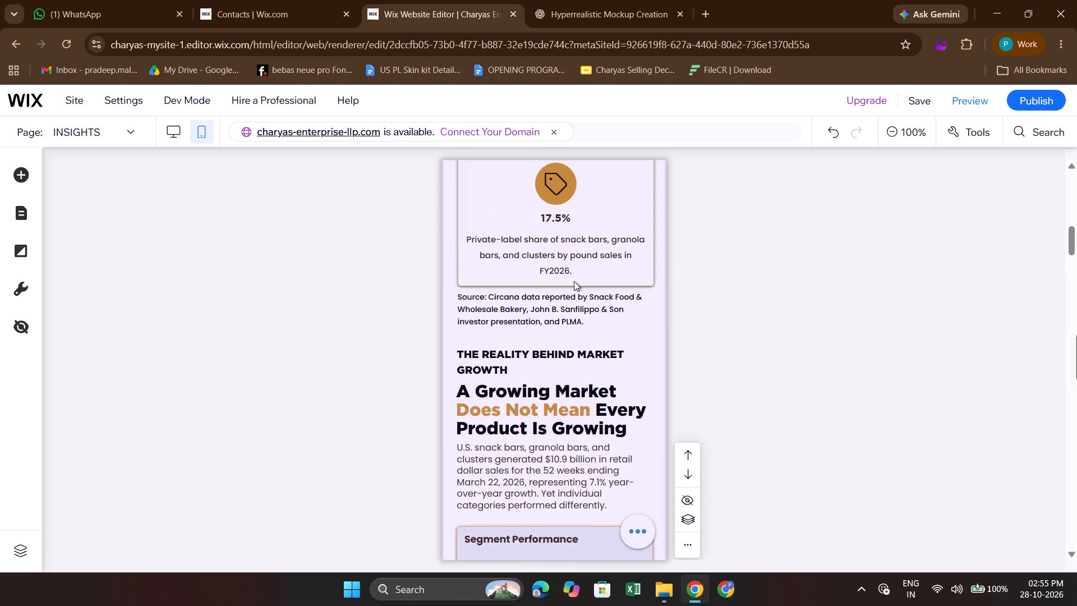
{"action": "scroll", "coordinate": [574, 281], "scroll_direction": "down", "scroll_amount": 3}
{"action": "scroll", "coordinate": [531, 472], "scroll_direction": "down", "scroll_amount": 1}
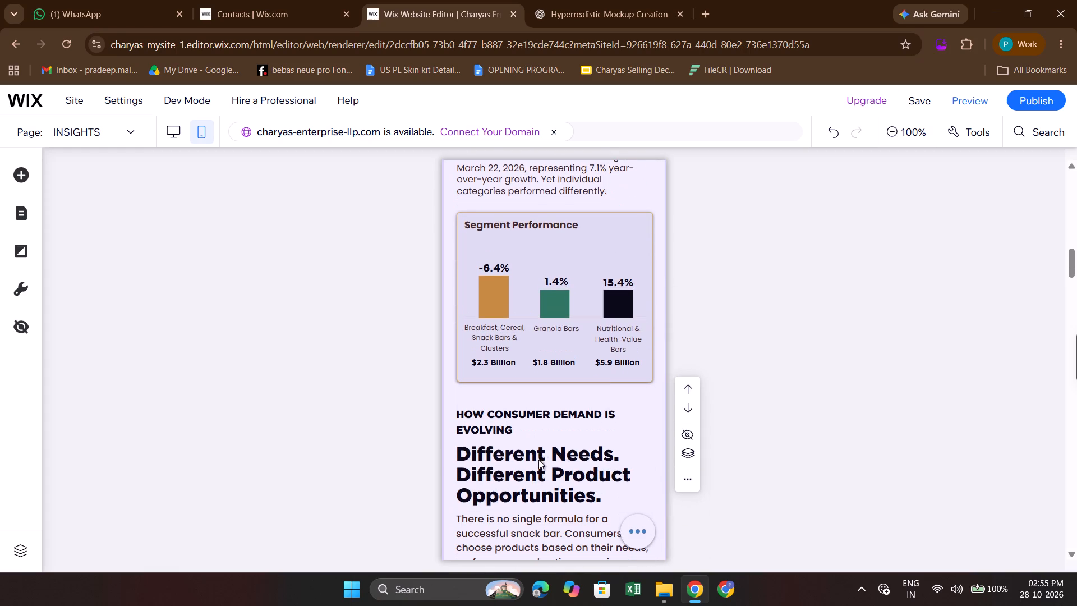
{"action": "double_click", "coordinate": [537, 471]}
{"action": "triple_click", "coordinate": [537, 471]}
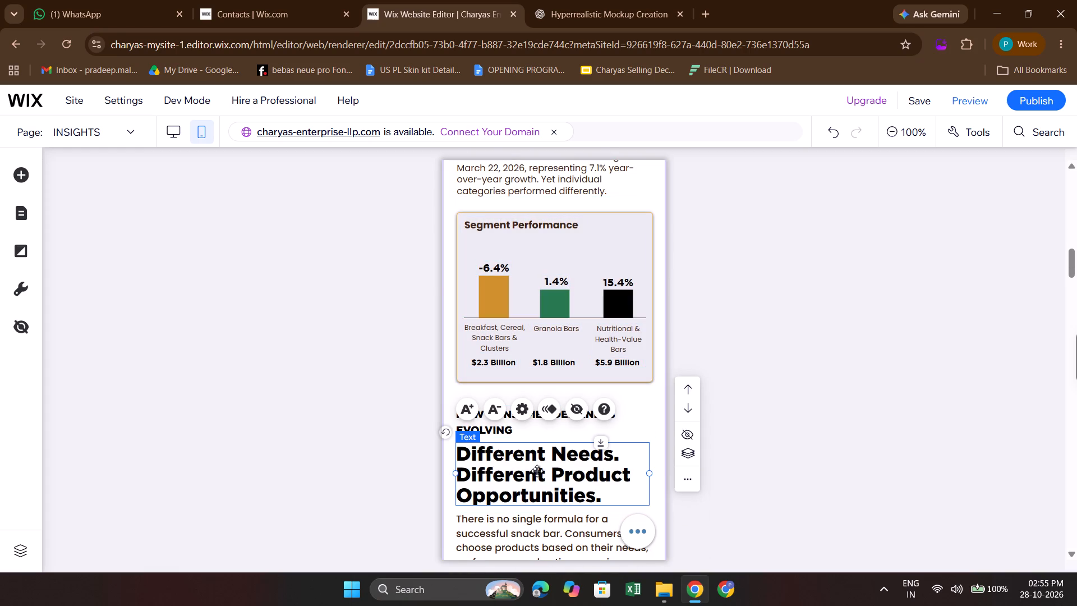
{"action": "left_click", "coordinate": [537, 471]}
{"action": "scroll", "coordinate": [537, 471], "scroll_direction": "down", "scroll_amount": 1}
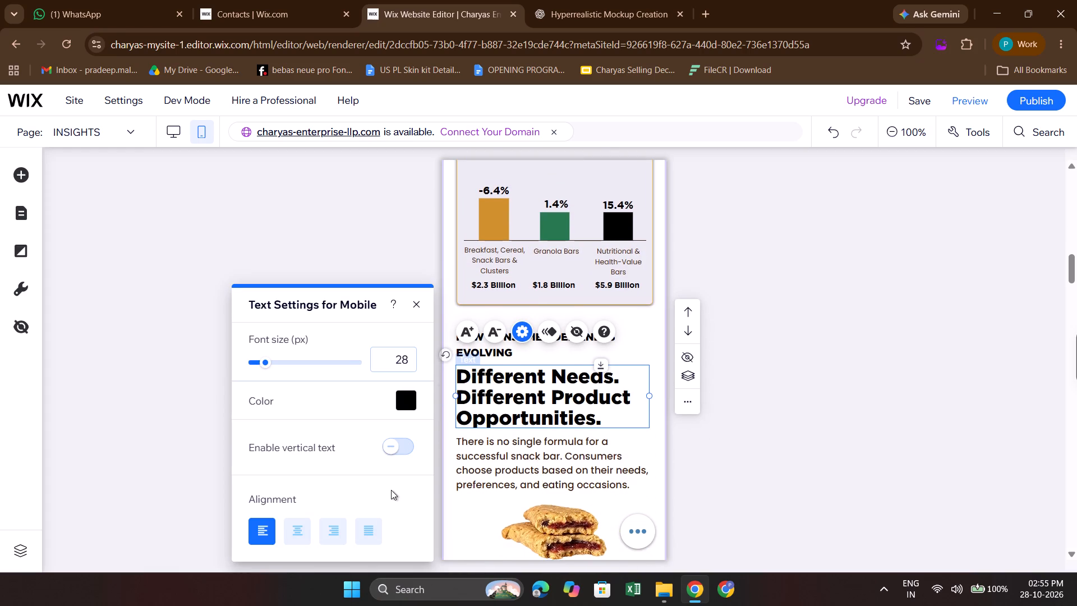
{"action": "scroll", "coordinate": [391, 490], "scroll_direction": "down", "scroll_amount": 1}
{"action": "scroll", "coordinate": [391, 490], "scroll_direction": "up", "scroll_amount": 1}
{"action": "left_click", "coordinate": [345, 165]}
{"action": "scroll", "coordinate": [345, 165], "scroll_direction": "up", "scroll_amount": 1}
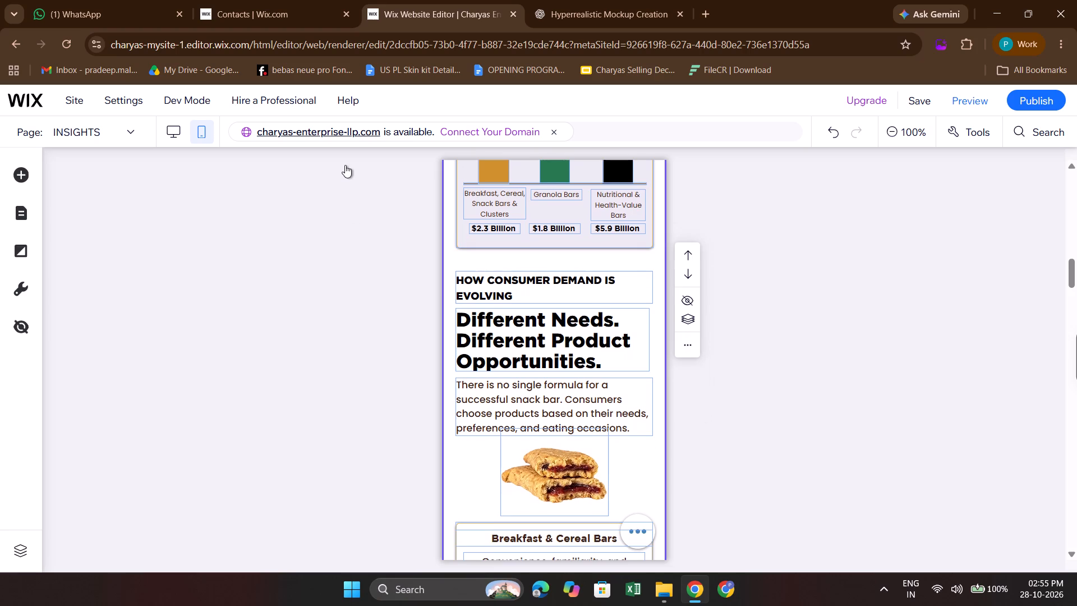
{"action": "scroll", "coordinate": [345, 165], "scroll_direction": "up", "scroll_amount": 1}
{"action": "left_click", "coordinate": [473, 476]}
{"action": "scroll", "coordinate": [473, 476], "scroll_direction": "up", "scroll_amount": 3}
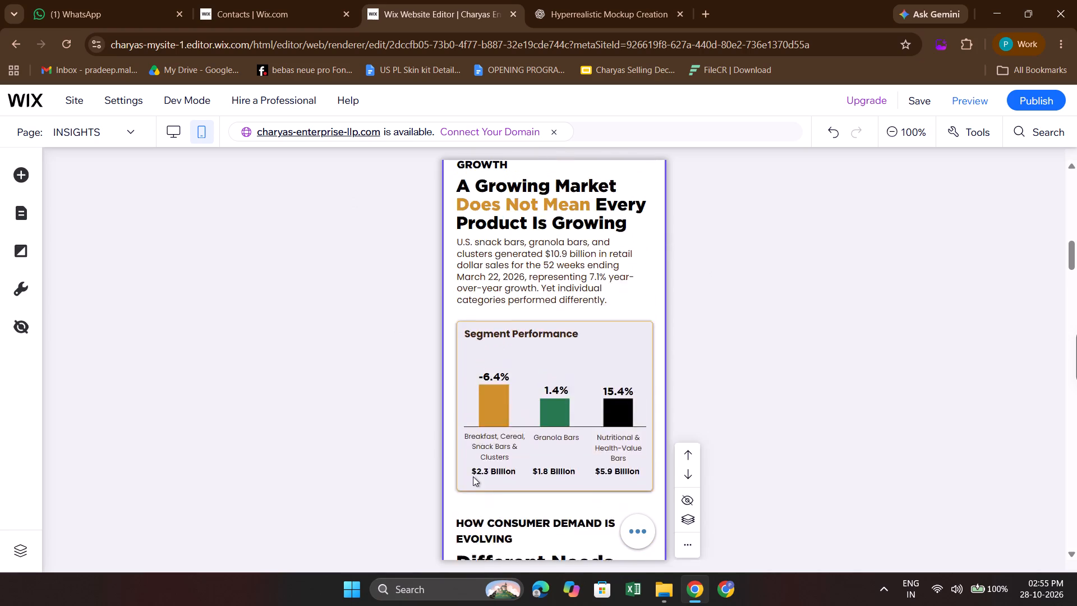
{"action": "scroll", "coordinate": [473, 476], "scroll_direction": "up", "scroll_amount": 2}
Return to the desktop layout and save the site without publishing it.
{"action": "left_click", "coordinate": [169, 124]}
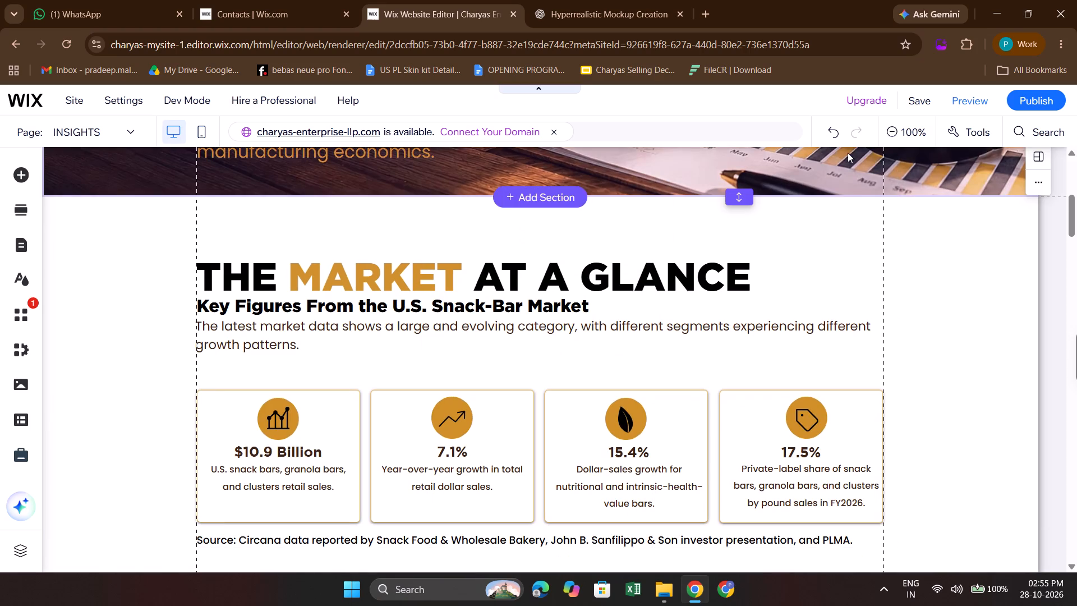
{"action": "left_click", "coordinate": [920, 101]}
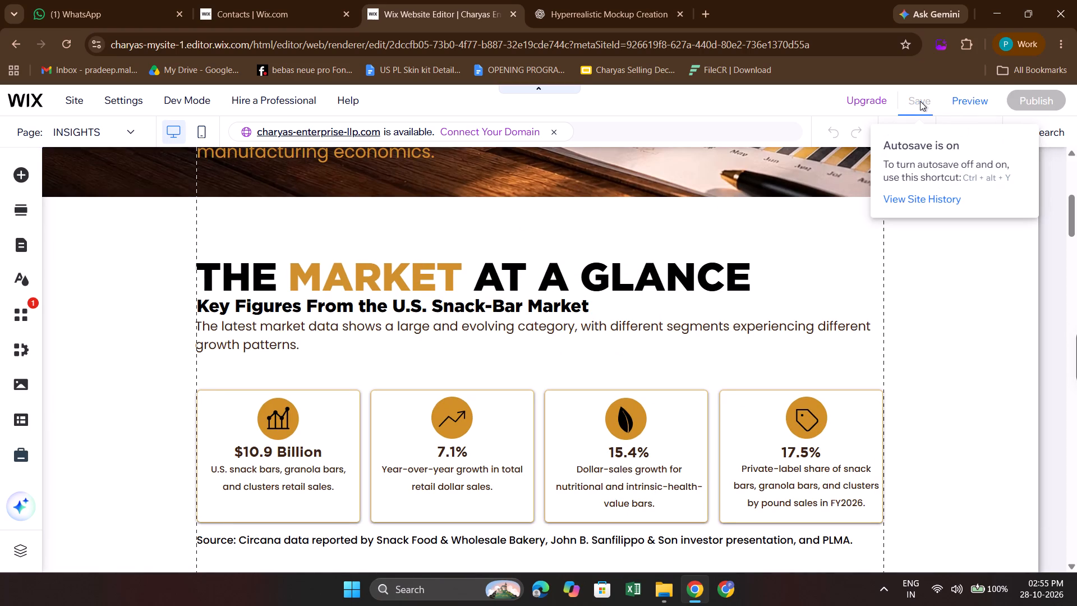
{"action": "scroll", "coordinate": [722, 265], "scroll_direction": "down", "scroll_amount": 4}
{"action": "scroll", "coordinate": [584, 362], "scroll_direction": "down", "scroll_amount": 1}
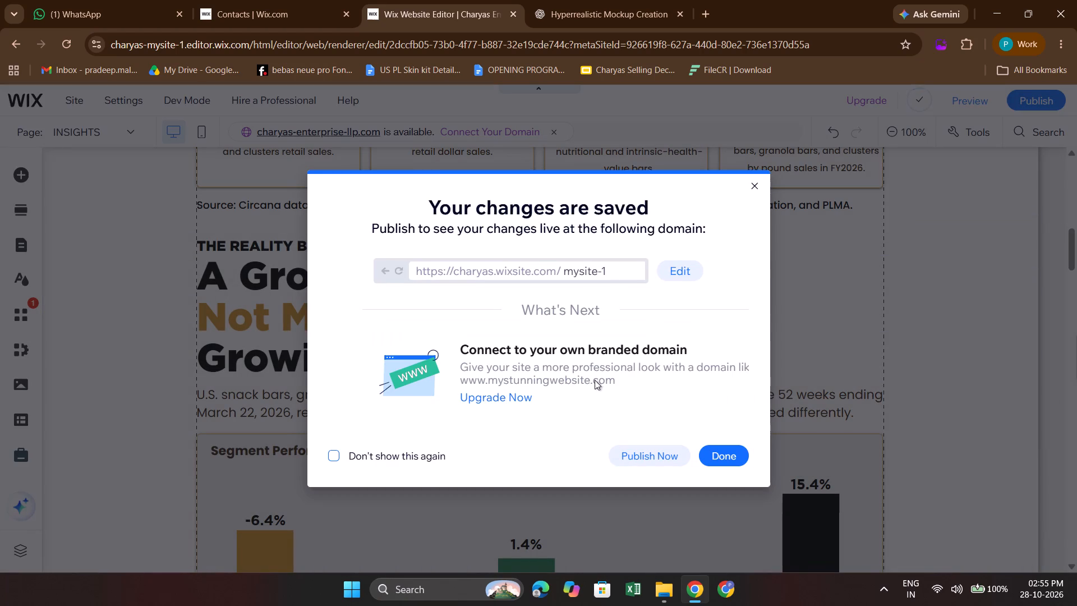
{"action": "left_click", "coordinate": [719, 456]}
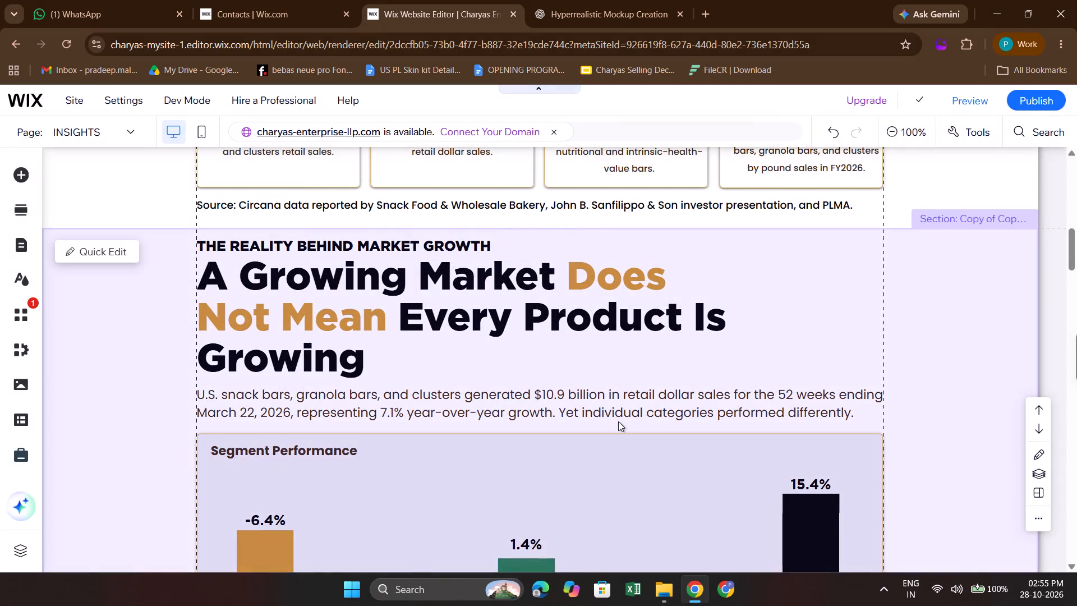
Review the gold-highlighted words in the section headings down the desktop INSIGHTS page.
{"action": "scroll", "coordinate": [618, 421], "scroll_direction": "down", "scroll_amount": 9}
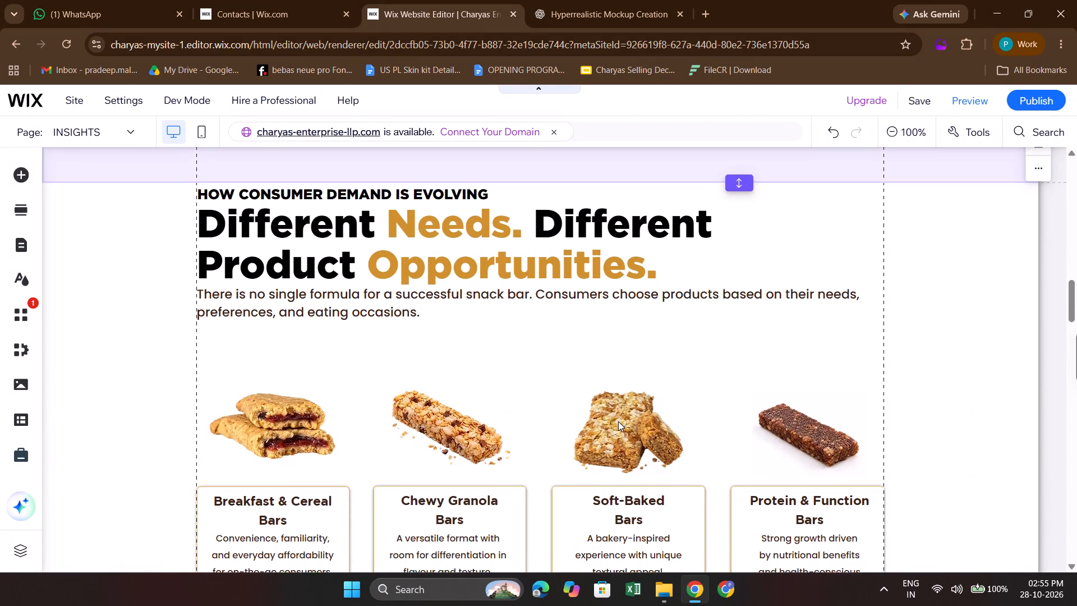
{"action": "scroll", "coordinate": [618, 421], "scroll_direction": "down", "scroll_amount": 9}
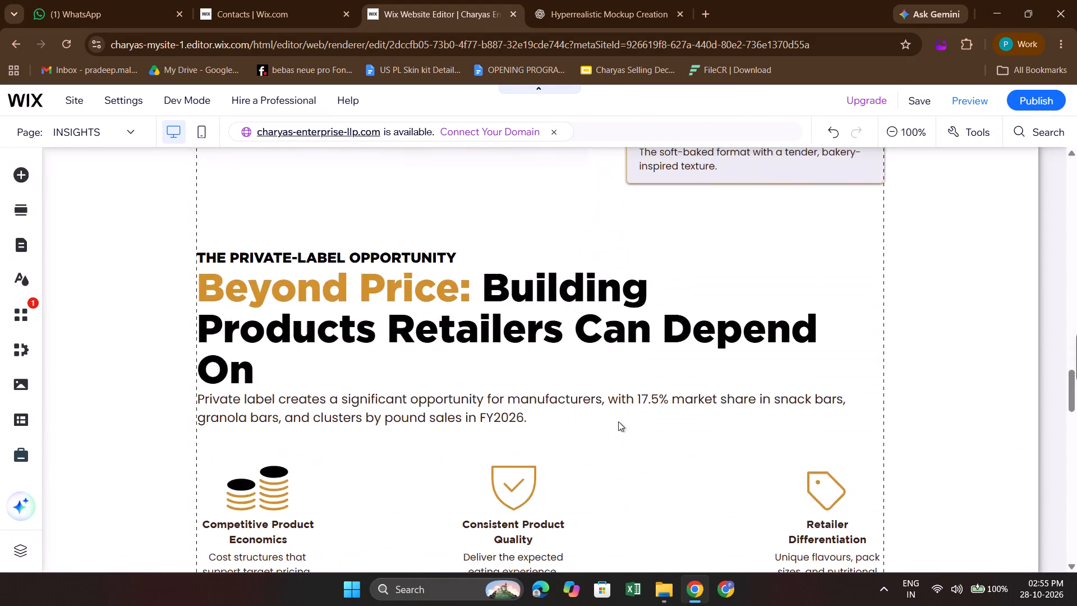
{"action": "scroll", "coordinate": [618, 421], "scroll_direction": "down", "scroll_amount": 9}
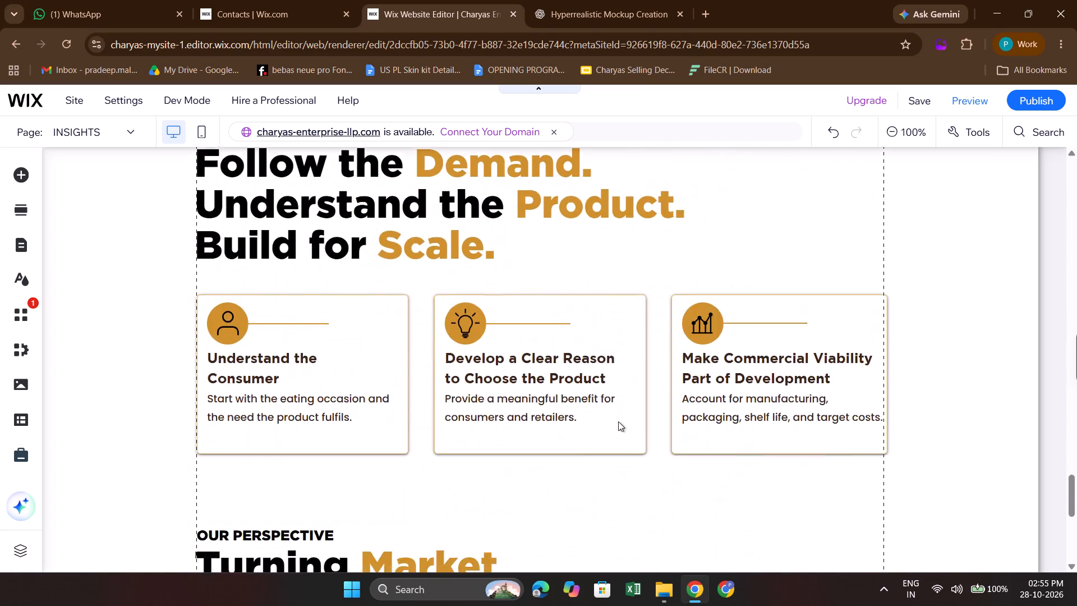
{"action": "scroll", "coordinate": [618, 421], "scroll_direction": "down", "scroll_amount": 3}
{"action": "scroll", "coordinate": [618, 421], "scroll_direction": "up", "scroll_amount": 20}
{"action": "scroll", "coordinate": [618, 421], "scroll_direction": "up", "scroll_amount": 2}
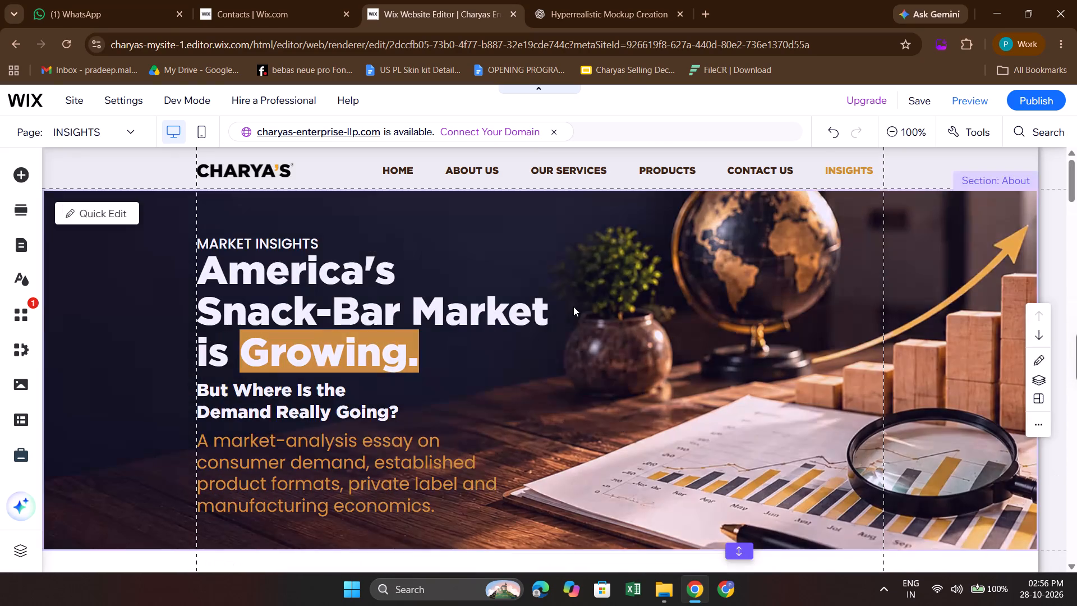
{"action": "scroll", "coordinate": [573, 306], "scroll_direction": "up", "scroll_amount": 2}
Switch to the mobile layout and open the text settings of the "Different Needs. Different Product Opportunities." heading.
{"action": "left_click", "coordinate": [208, 135]}
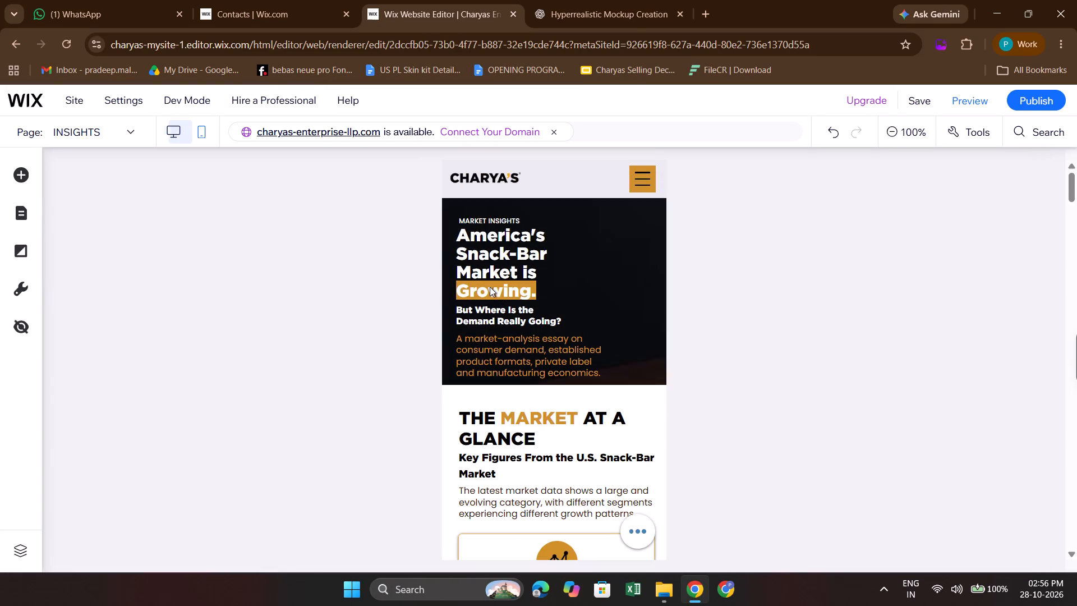
{"action": "scroll", "coordinate": [598, 290], "scroll_direction": "down", "scroll_amount": 3}
{"action": "scroll", "coordinate": [545, 402], "scroll_direction": "down", "scroll_amount": 4}
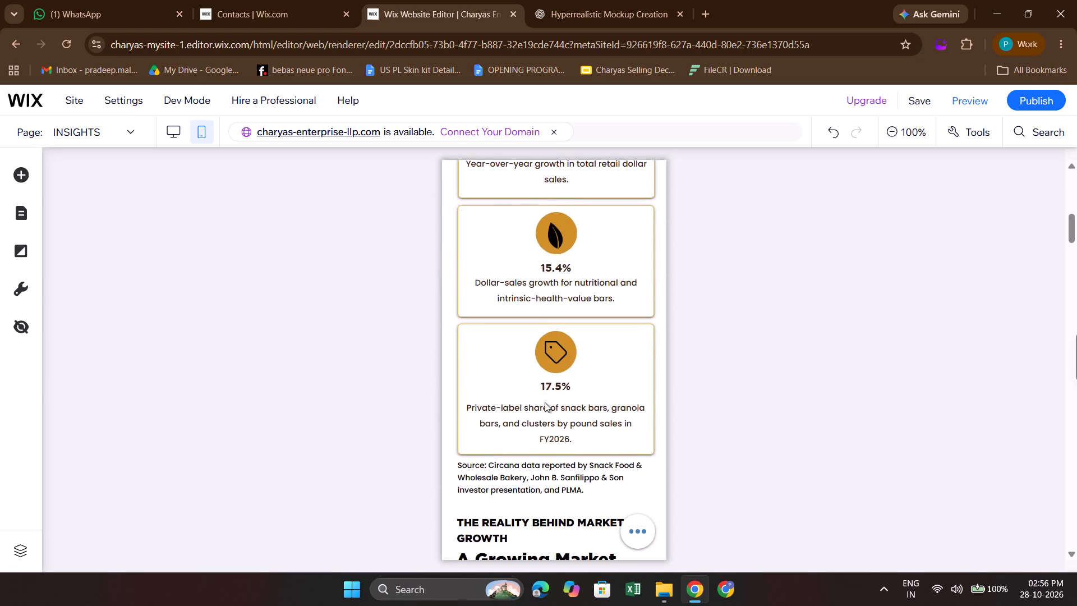
{"action": "scroll", "coordinate": [545, 402], "scroll_direction": "down", "scroll_amount": 3}
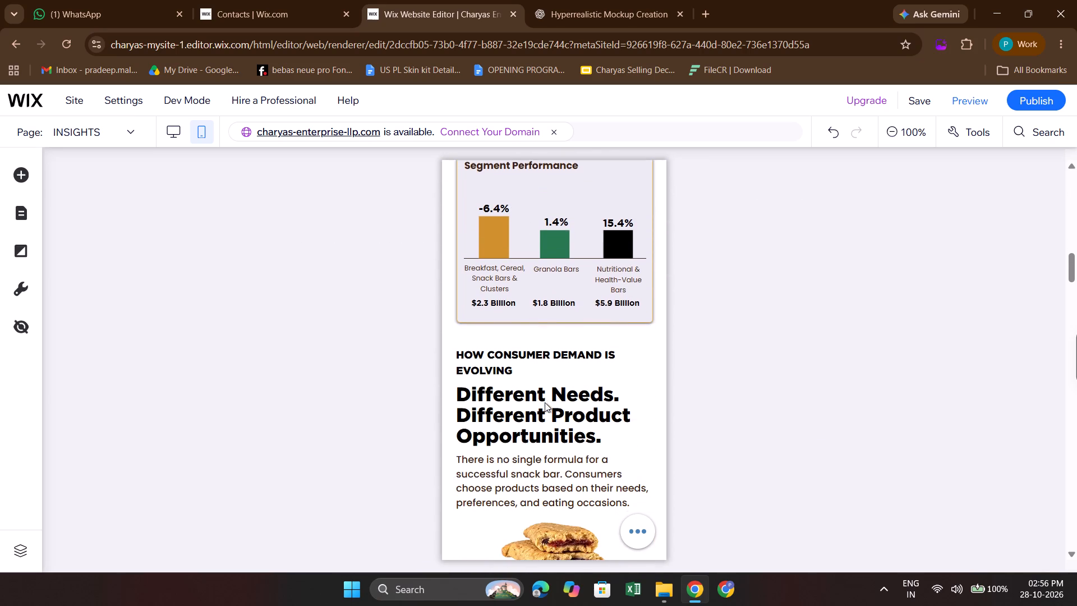
{"action": "triple_click", "coordinate": [518, 414]}
{"action": "triple_click", "coordinate": [518, 414]}
{"action": "double_click", "coordinate": [518, 414]}
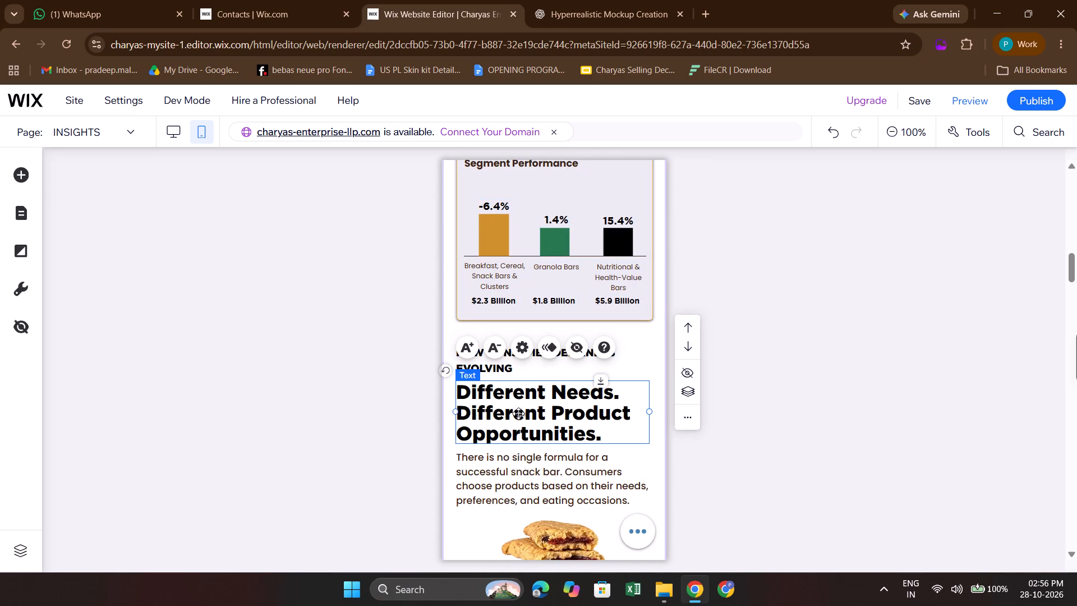
{"action": "left_click", "coordinate": [689, 416]}
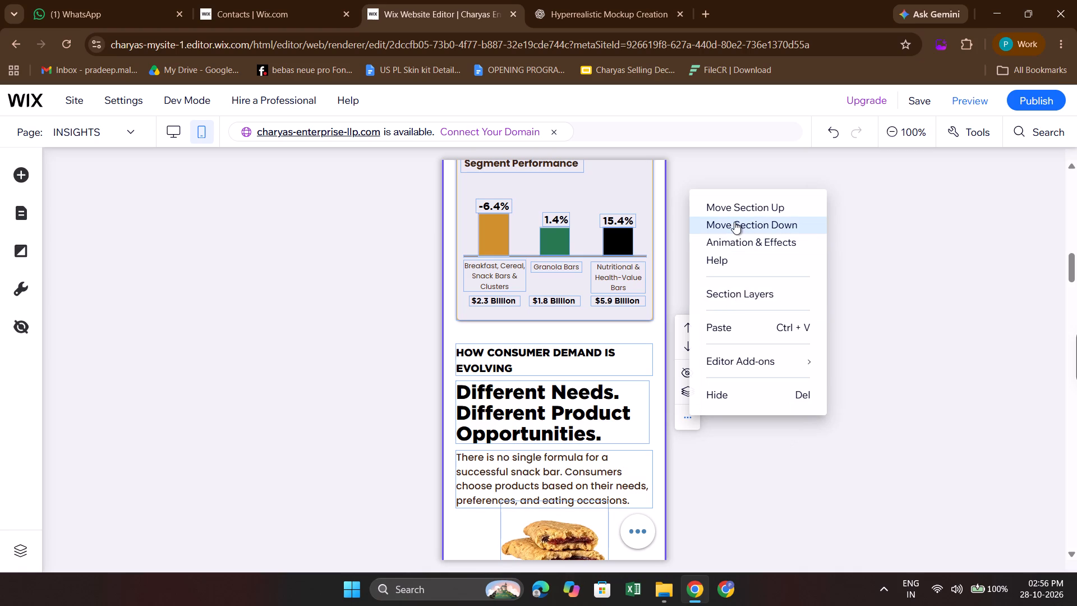
{"action": "triple_click", "coordinate": [535, 392]}
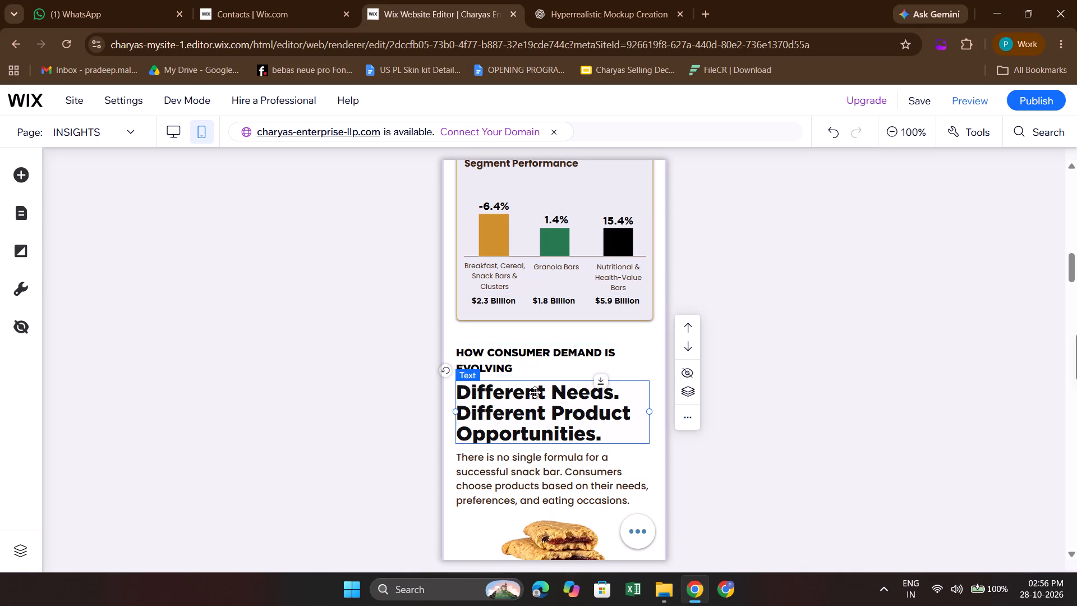
{"action": "triple_click", "coordinate": [535, 392]}
{"action": "left_click", "coordinate": [535, 392]}
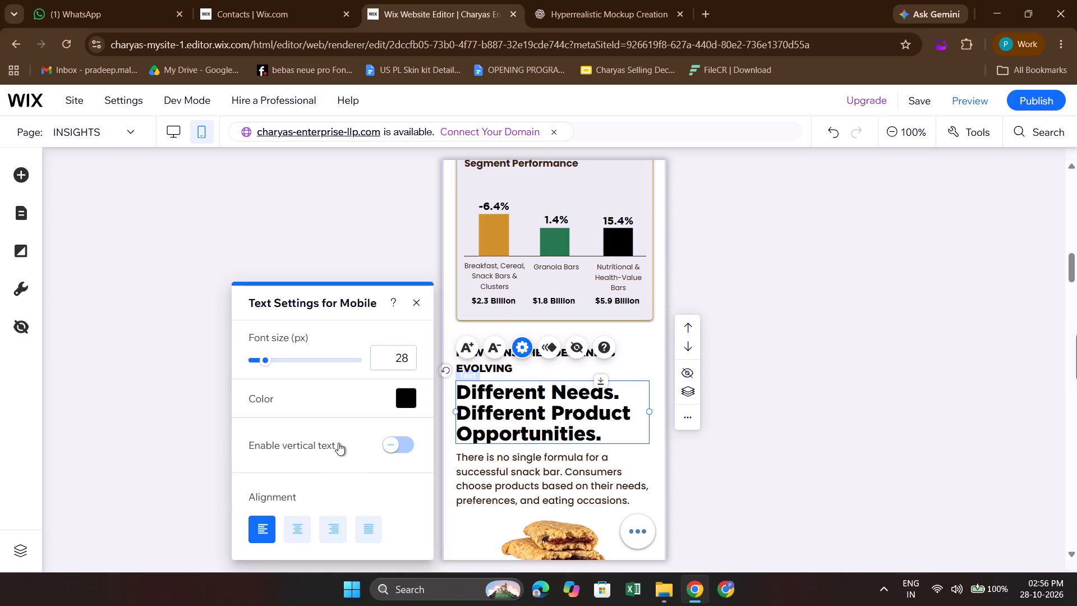
Examine the mobile "Different Needs" heading's available actions and text settings for a way to colour individual words.
{"action": "scroll", "coordinate": [338, 443], "scroll_direction": "down", "scroll_amount": 2}
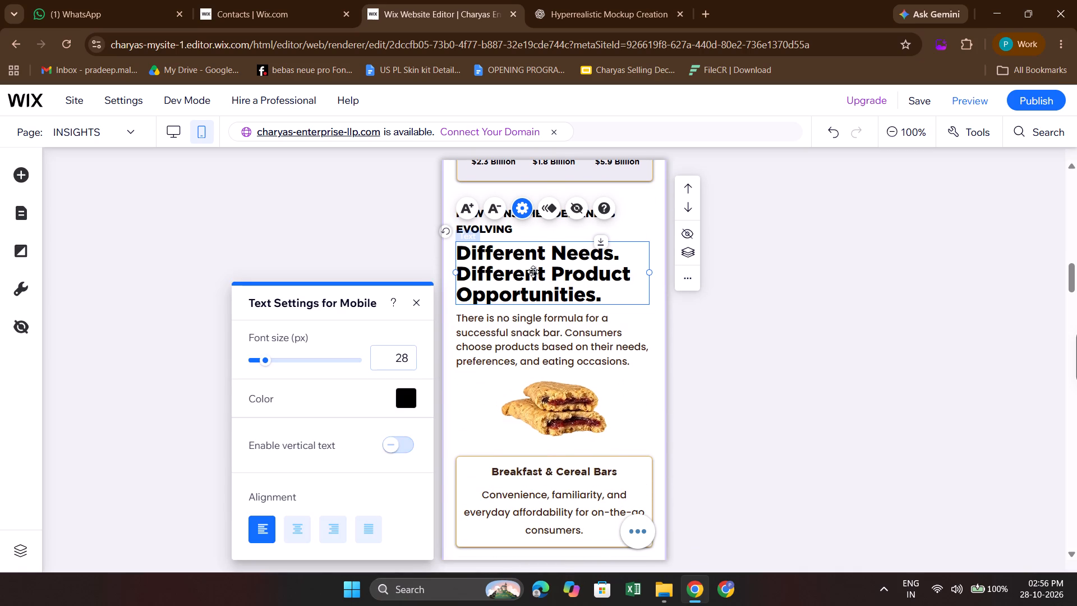
{"action": "right_click", "coordinate": [533, 272]}
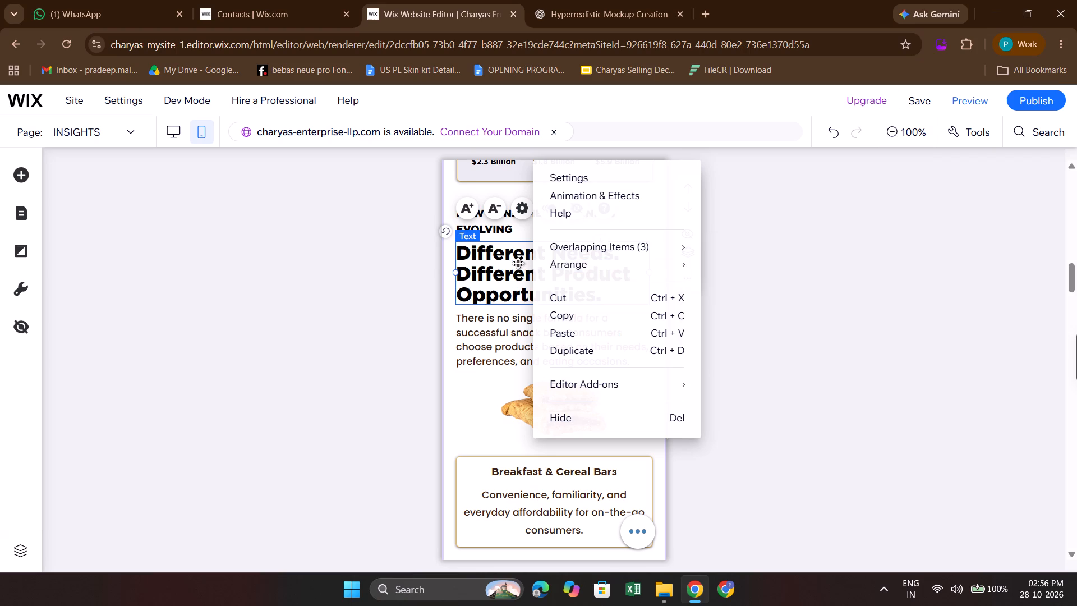
{"action": "left_click", "coordinate": [466, 241]}
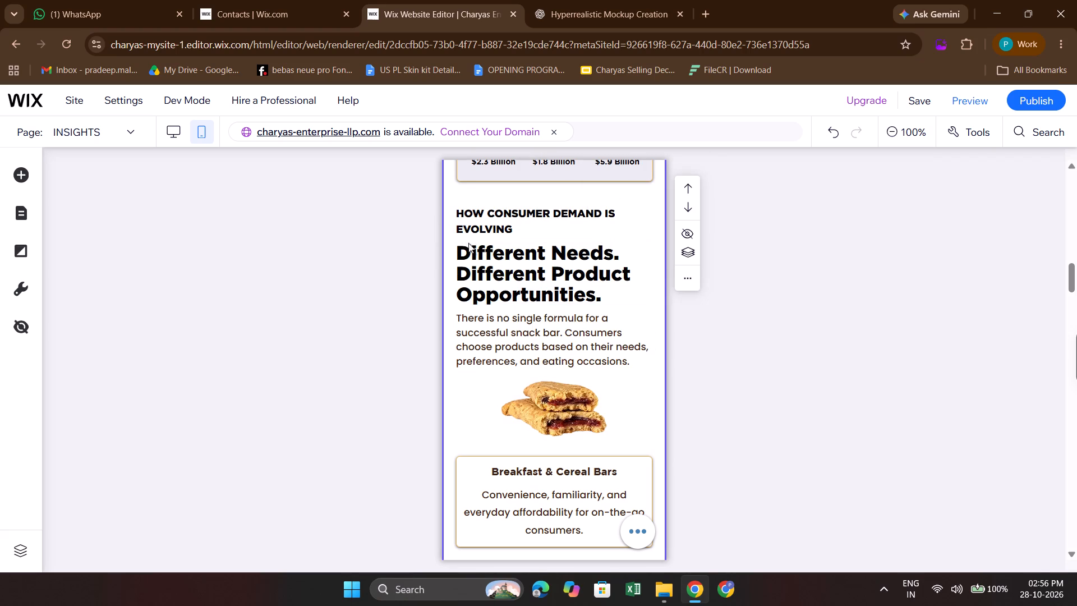
{"action": "left_click", "coordinate": [469, 250]}
{"action": "double_click", "coordinate": [468, 235]}
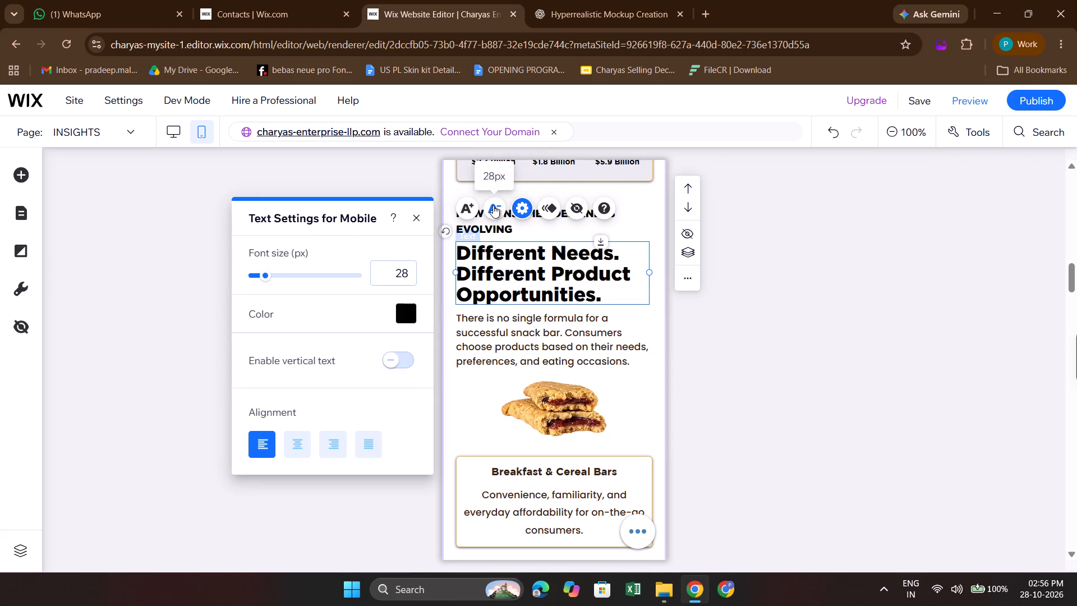
{"action": "left_click", "coordinate": [522, 251]}
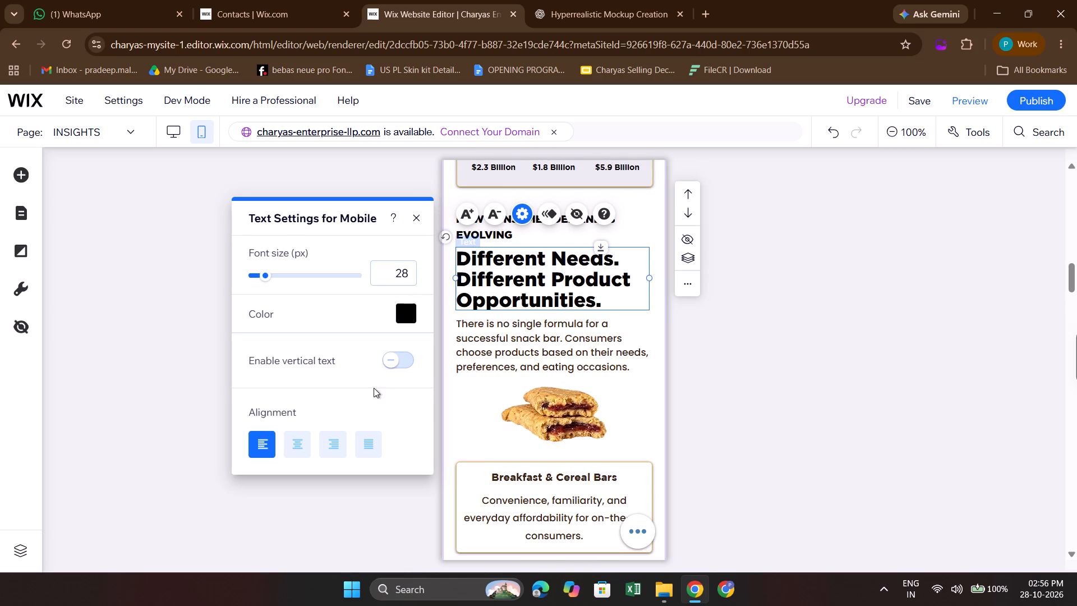
{"action": "left_click", "coordinate": [790, 355]}
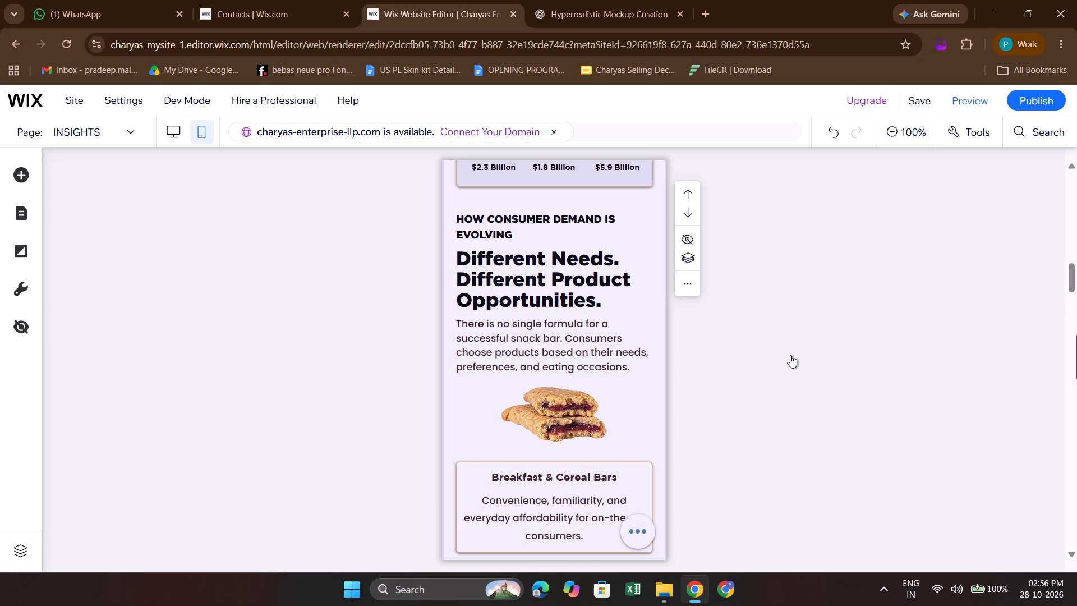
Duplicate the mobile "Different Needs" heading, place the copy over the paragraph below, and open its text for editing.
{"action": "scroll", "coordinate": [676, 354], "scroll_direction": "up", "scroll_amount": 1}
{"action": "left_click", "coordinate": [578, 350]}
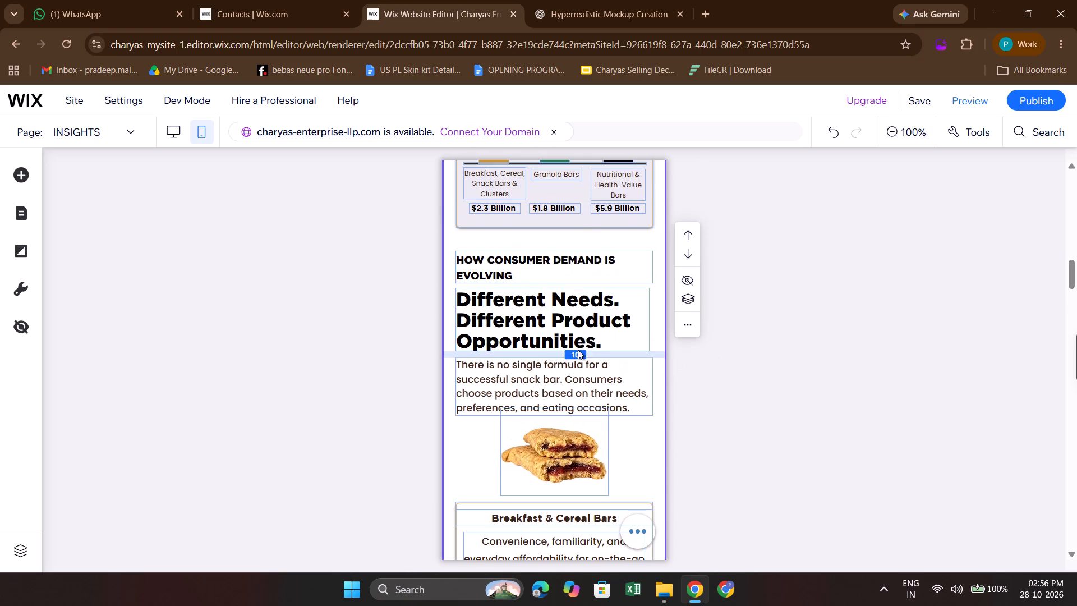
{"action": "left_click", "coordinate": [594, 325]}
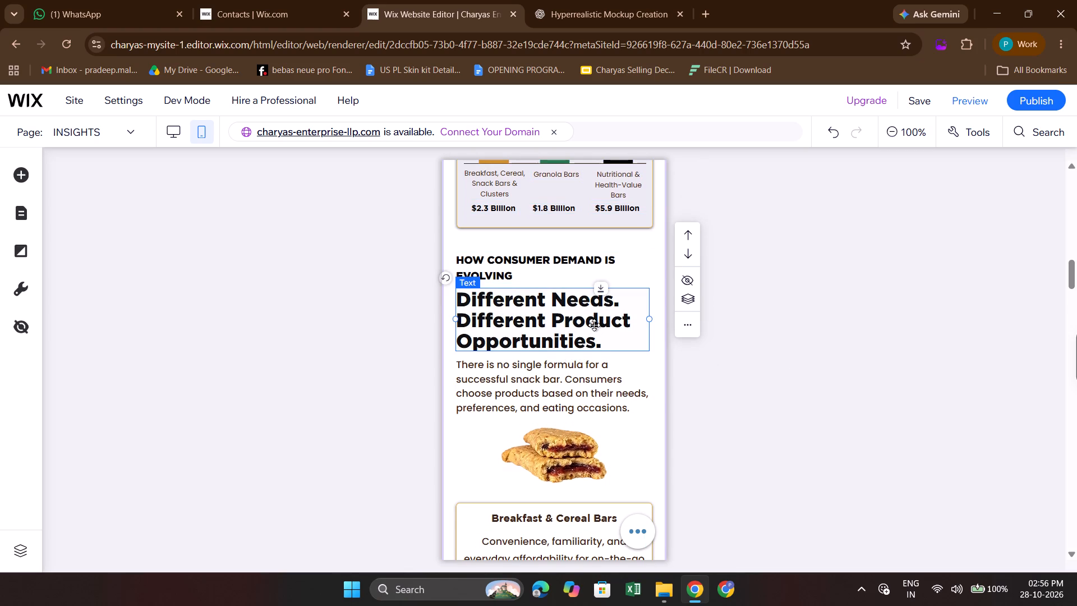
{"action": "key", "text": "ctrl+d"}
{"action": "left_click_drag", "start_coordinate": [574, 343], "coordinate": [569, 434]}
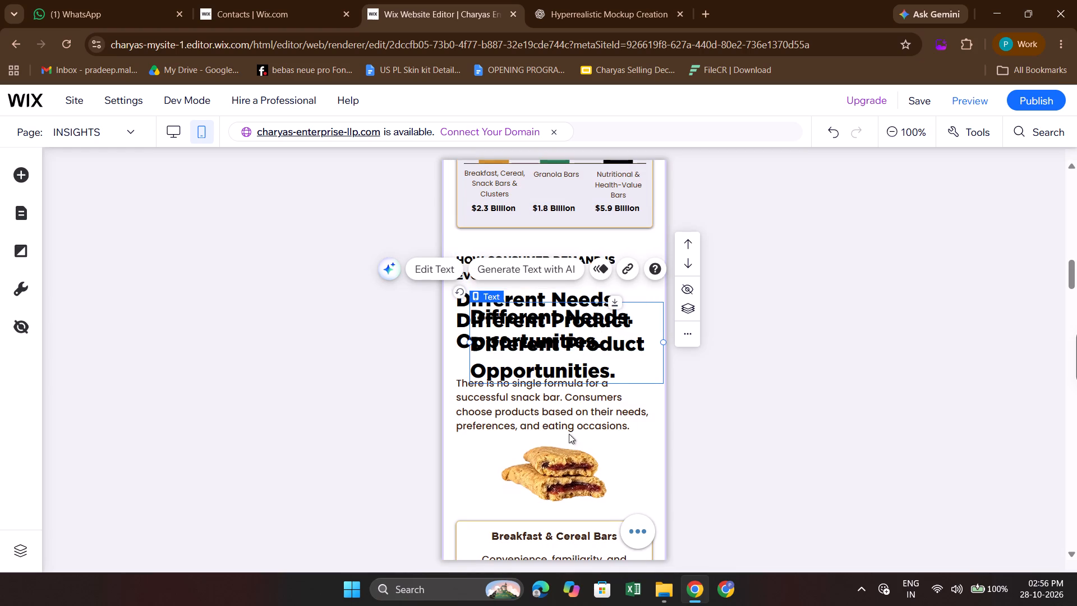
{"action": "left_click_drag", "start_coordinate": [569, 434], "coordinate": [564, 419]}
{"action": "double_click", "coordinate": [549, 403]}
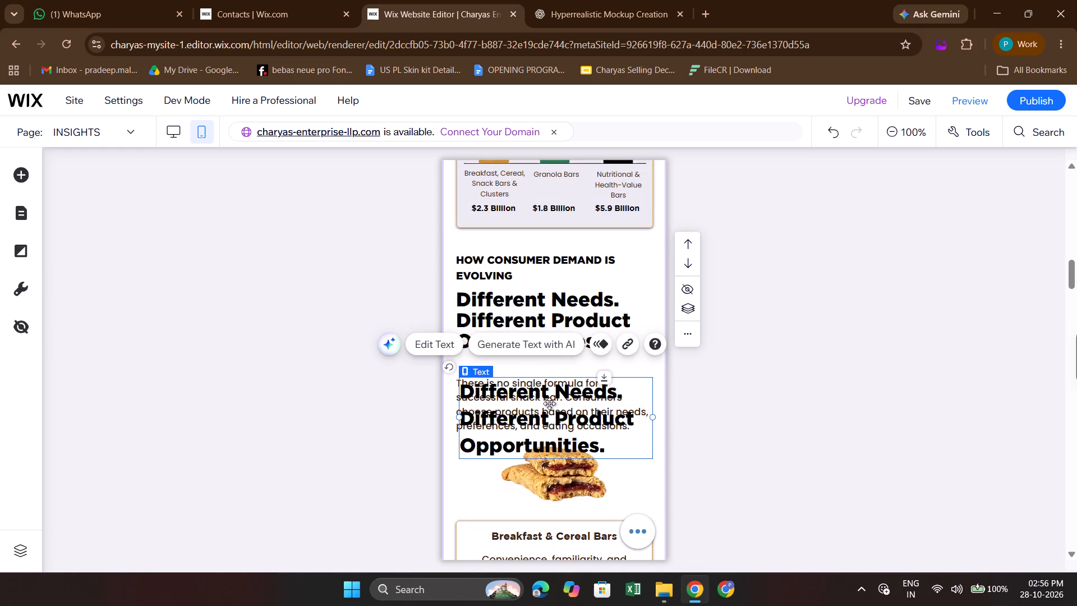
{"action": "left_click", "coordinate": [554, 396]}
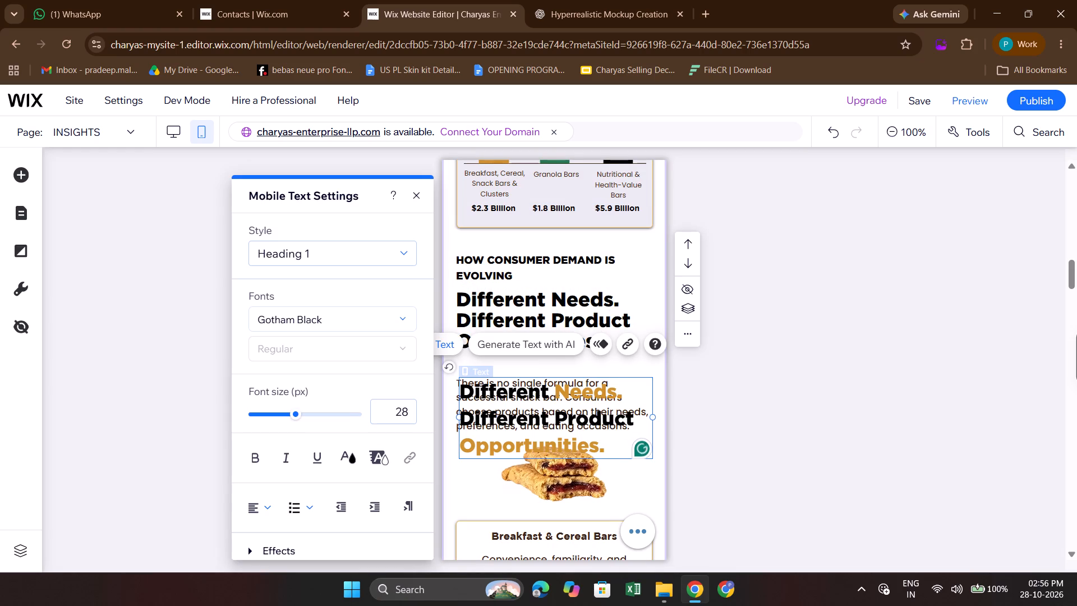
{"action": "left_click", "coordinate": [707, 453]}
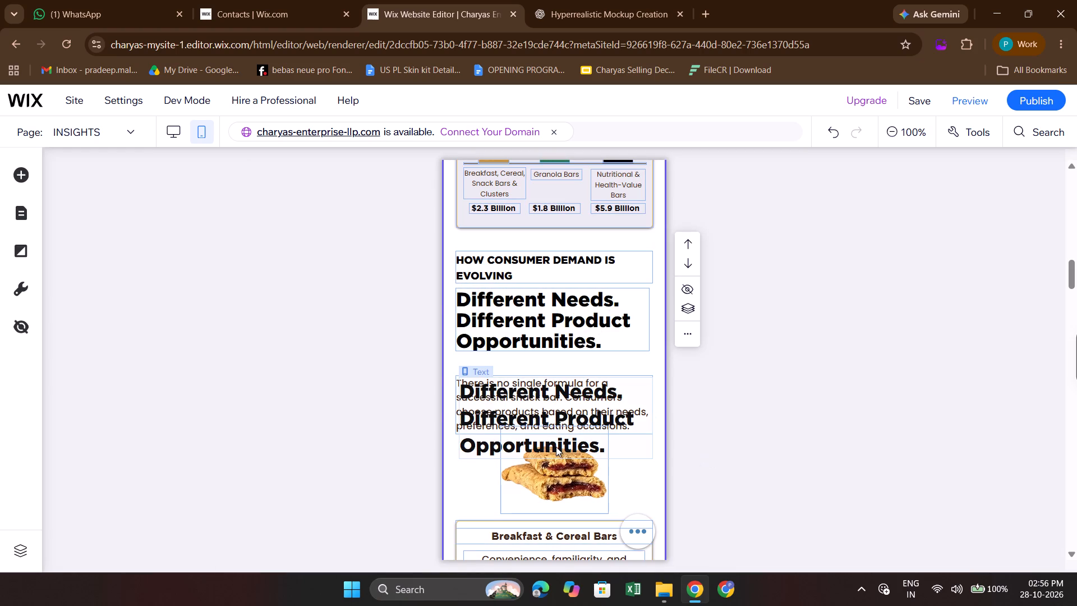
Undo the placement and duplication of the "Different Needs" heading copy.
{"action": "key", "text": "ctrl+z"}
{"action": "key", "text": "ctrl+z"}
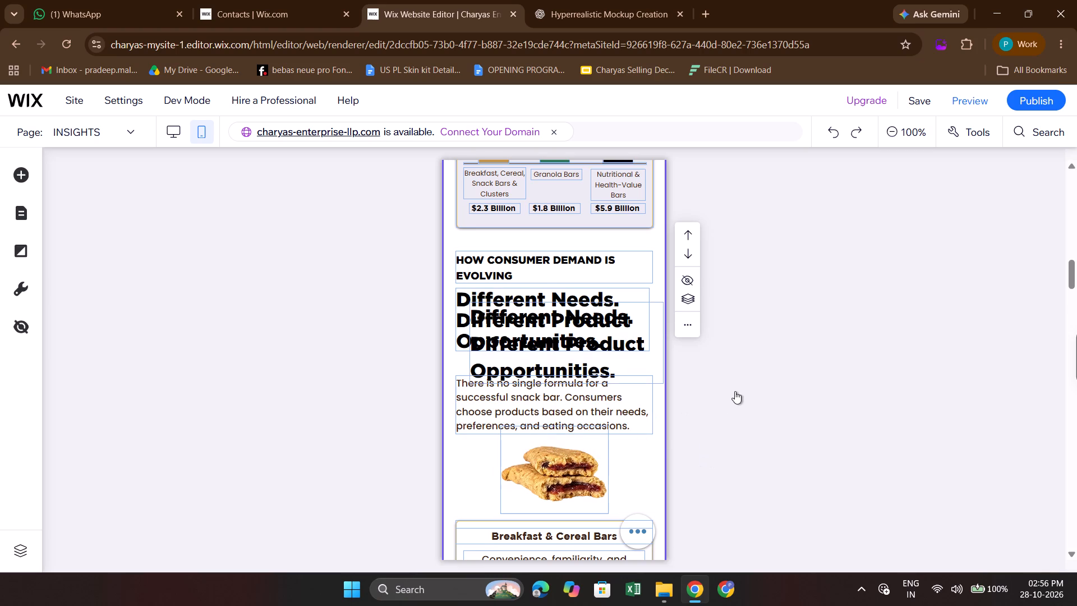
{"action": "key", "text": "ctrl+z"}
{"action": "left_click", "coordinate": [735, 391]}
Save the site without publishing it.
{"action": "scroll", "coordinate": [735, 391], "scroll_direction": "down", "scroll_amount": 1}
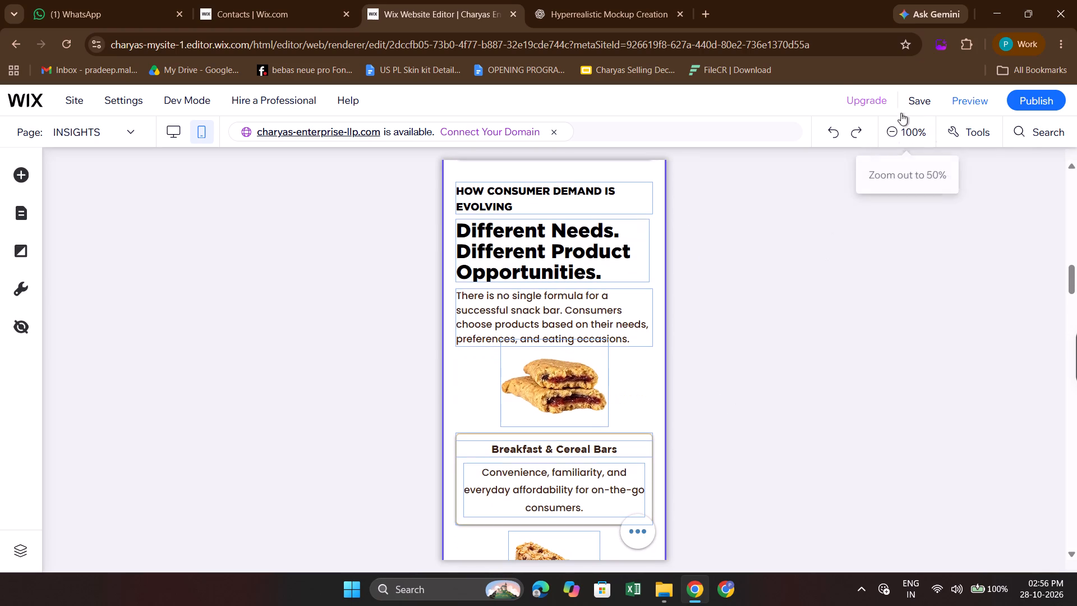
{"action": "left_click", "coordinate": [917, 109]}
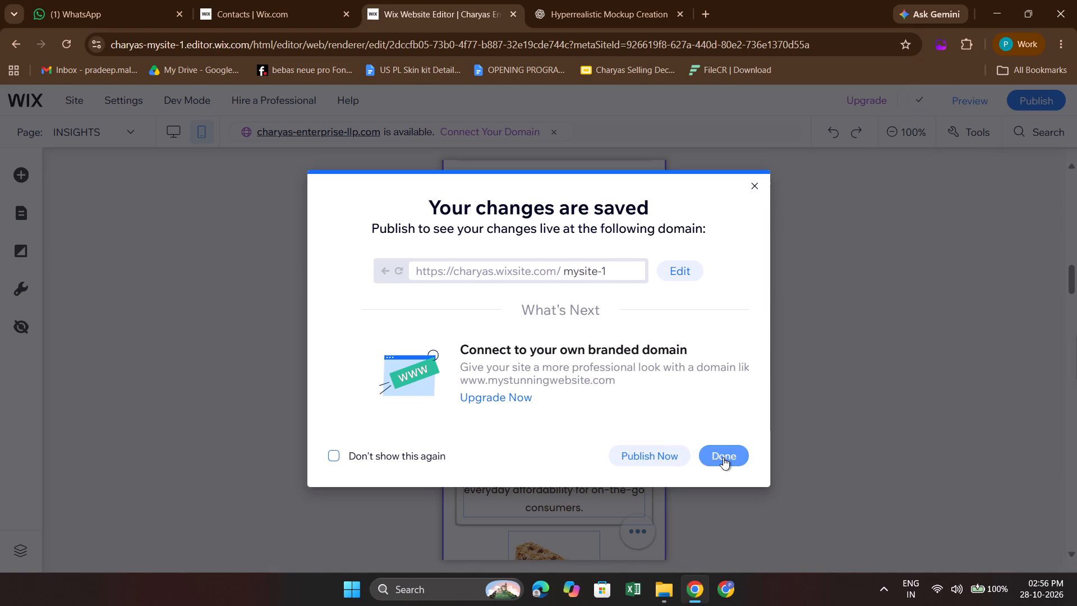
{"action": "left_click", "coordinate": [723, 457]}
Duplicate the mobile "Successful Products Solve Familiar Problems" heading and move the copy up to the "Different Needs" heading.
{"action": "scroll", "coordinate": [740, 409], "scroll_direction": "down", "scroll_amount": 3}
{"action": "scroll", "coordinate": [583, 448], "scroll_direction": "down", "scroll_amount": 3}
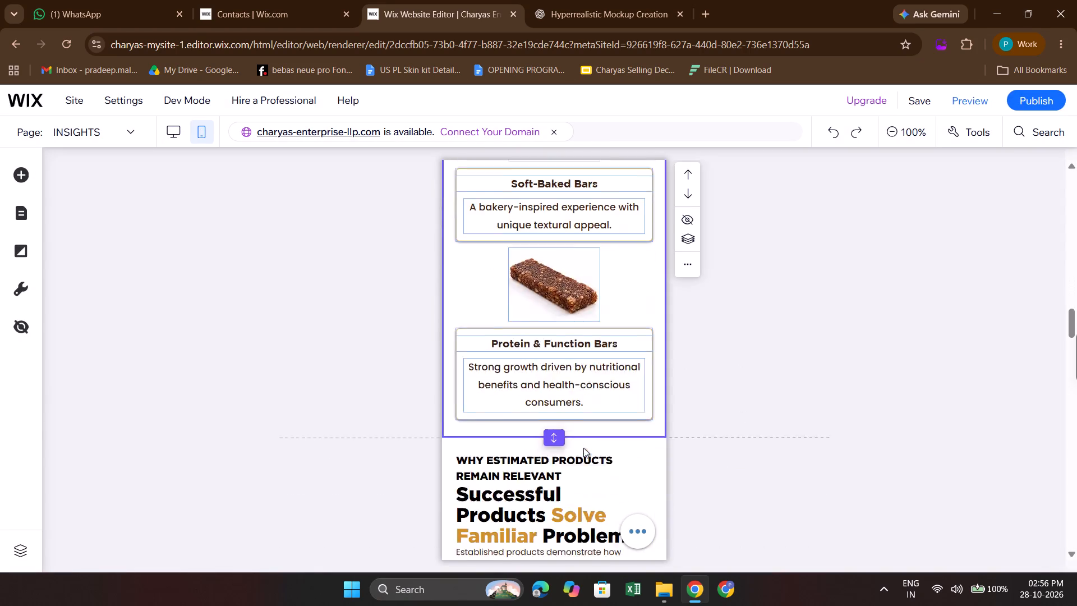
{"action": "scroll", "coordinate": [583, 448], "scroll_direction": "down", "scroll_amount": 1}
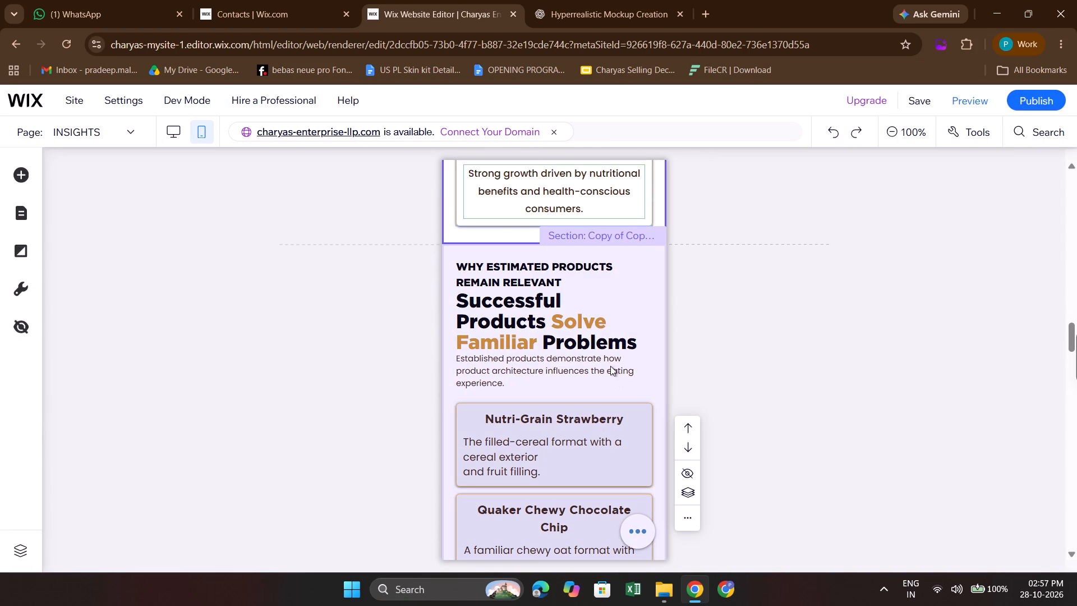
{"action": "left_click", "coordinate": [544, 335]}
{"action": "left_click", "coordinate": [544, 335]}
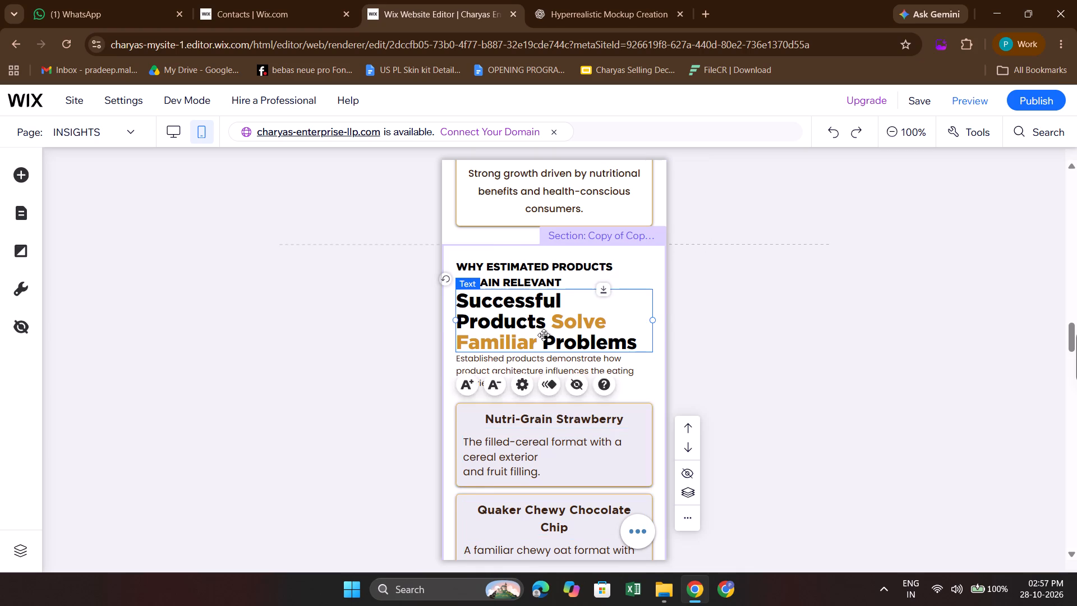
{"action": "scroll", "coordinate": [544, 335], "scroll_direction": "up", "scroll_amount": 4}
{"action": "scroll", "coordinate": [544, 335], "scroll_direction": "down", "scroll_amount": 1}
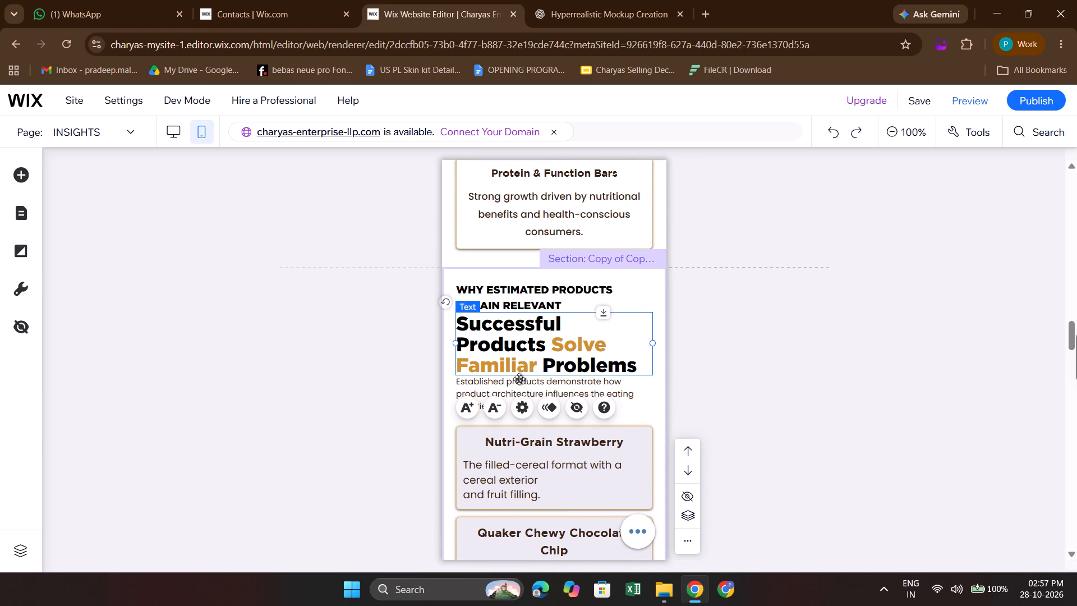
{"action": "scroll", "coordinate": [540, 332], "scroll_direction": "up", "scroll_amount": 1}
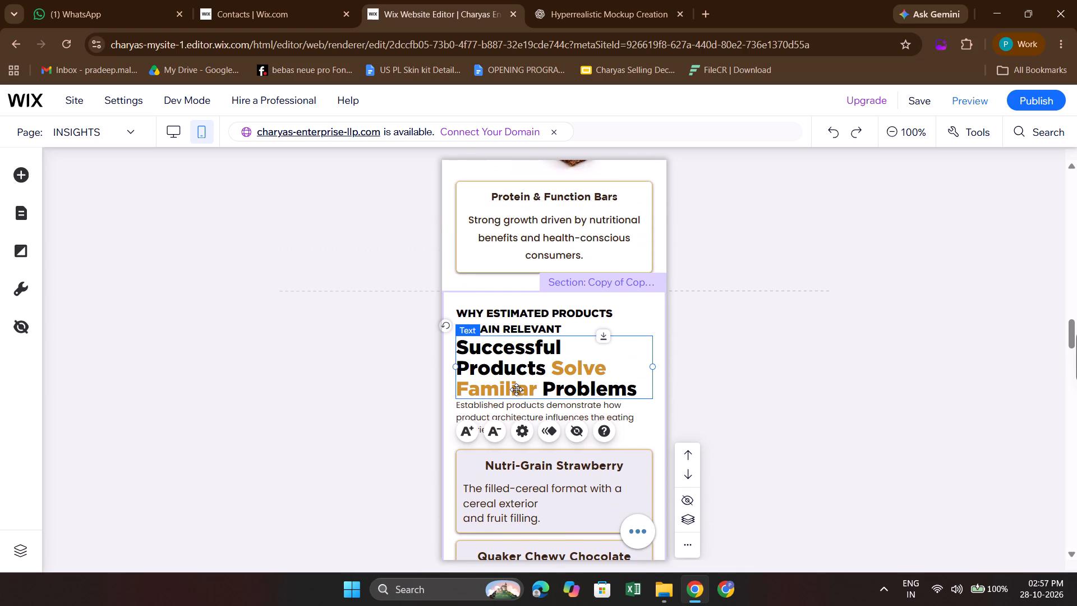
{"action": "key", "text": "ctrl+d"}
{"action": "left_click_drag", "start_coordinate": [545, 397], "coordinate": [542, 198]}
{"action": "scroll", "coordinate": [542, 198], "scroll_direction": "up", "scroll_amount": 3}
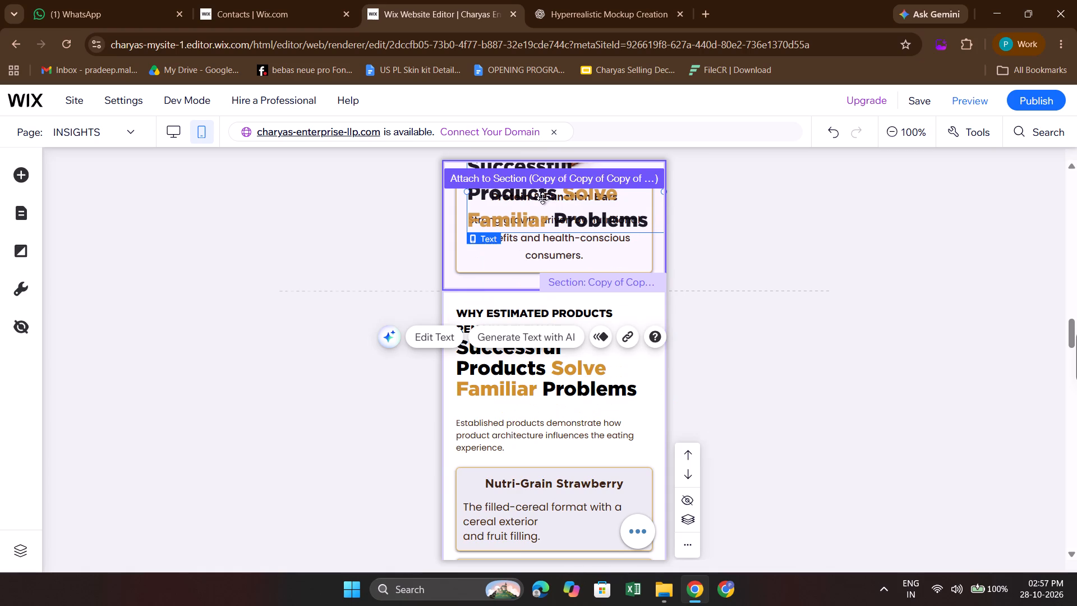
{"action": "left_click_drag", "start_coordinate": [554, 394], "coordinate": [554, 144]}
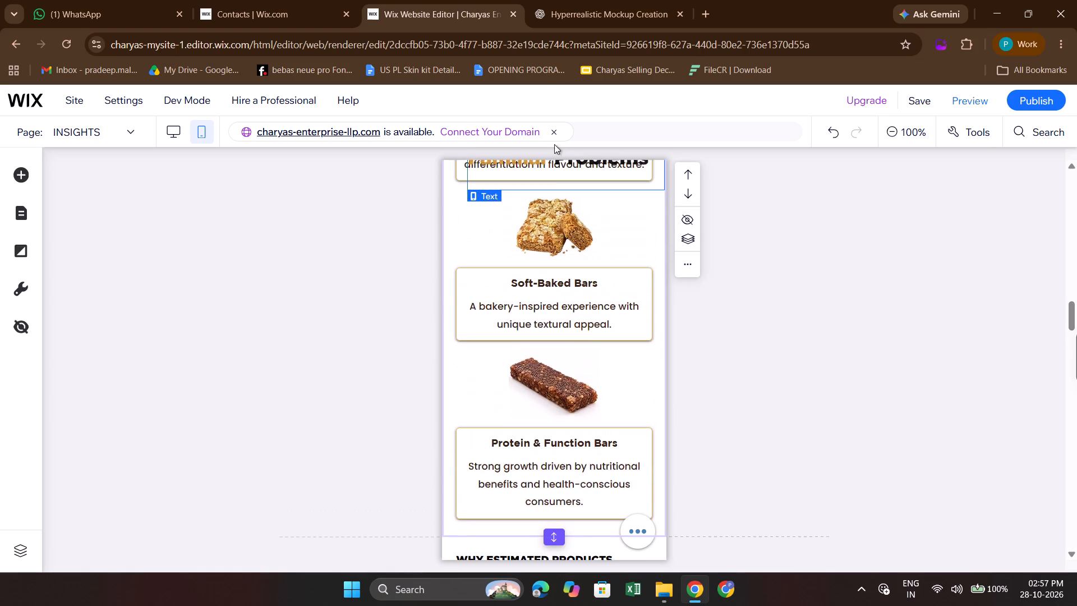
{"action": "left_click_drag", "start_coordinate": [554, 144], "coordinate": [563, 554]}
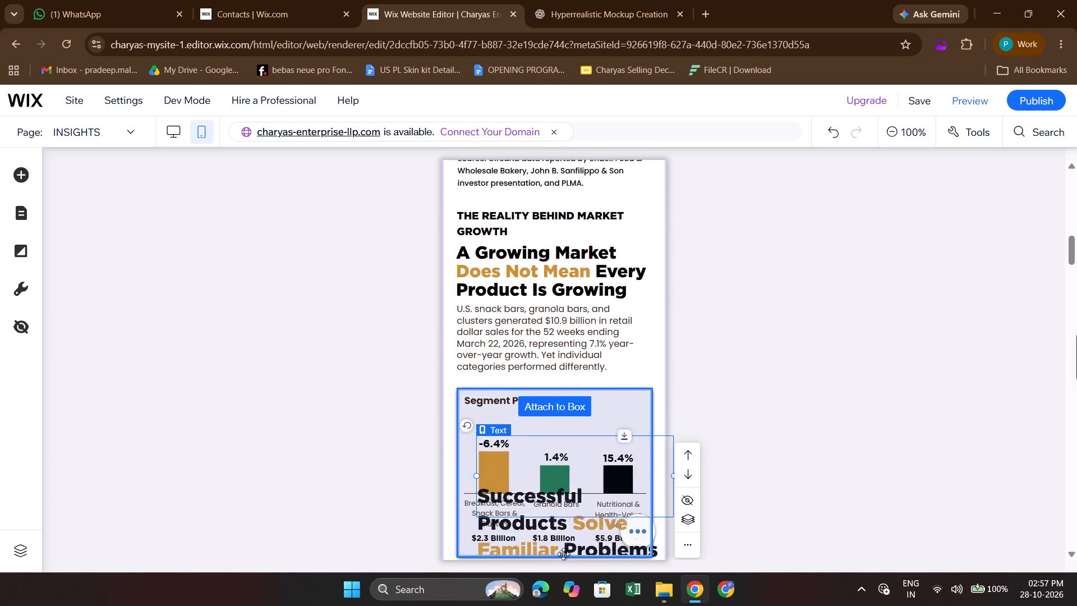
{"action": "left_click_drag", "start_coordinate": [563, 554], "coordinate": [554, 288]}
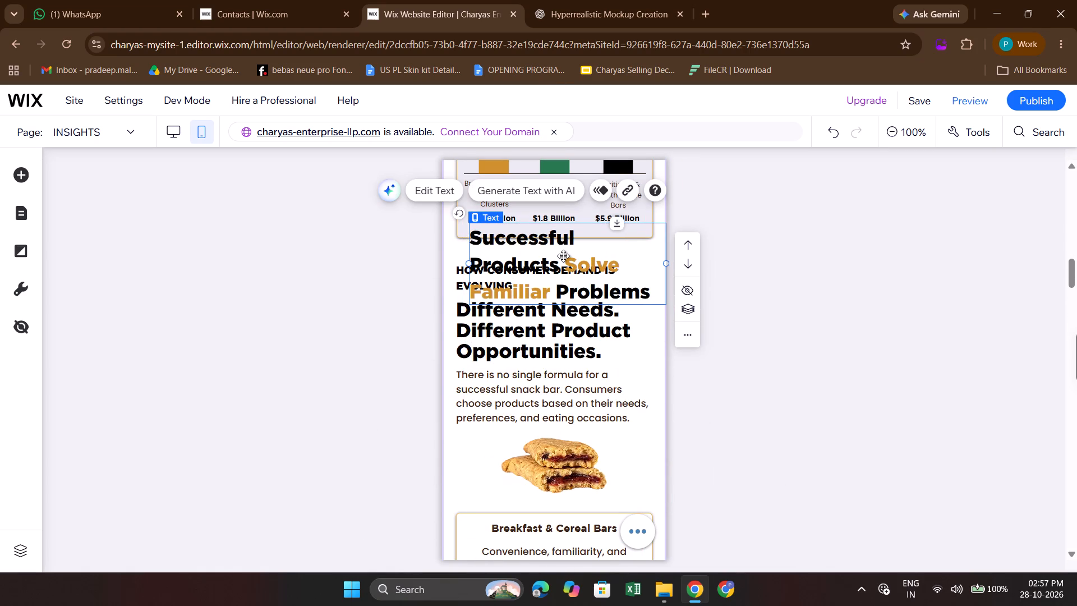
Move the copied "Successful Products Solve Familiar Problems" heading down over the paragraph below the "Different Needs" heading.
{"action": "left_click_drag", "start_coordinate": [569, 246], "coordinate": [571, 249]}
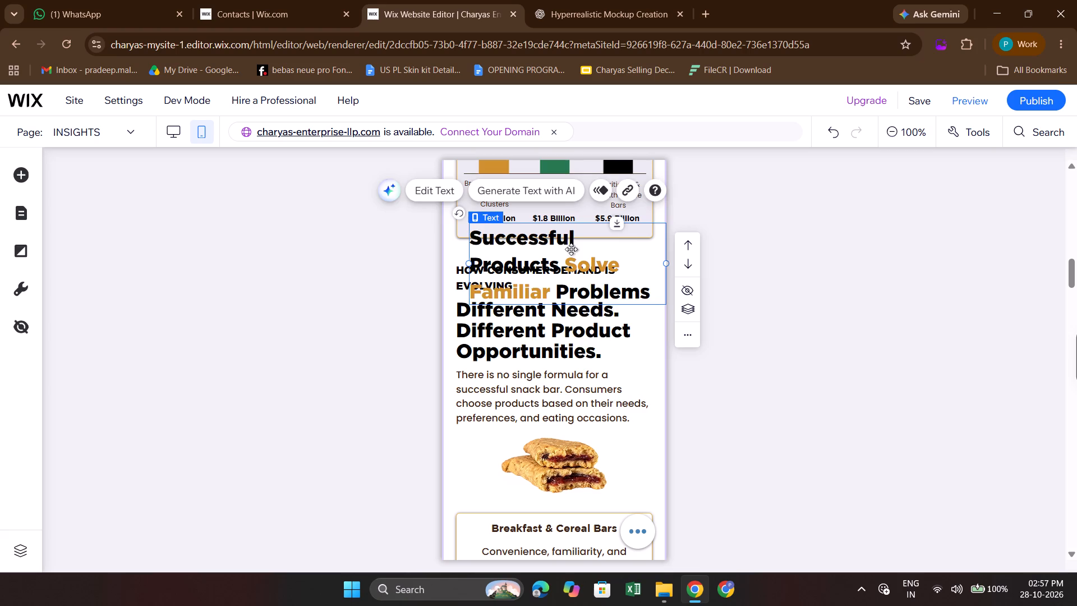
{"action": "left_click_drag", "start_coordinate": [571, 249], "coordinate": [605, 398]}
Replace the word "Successful" in the copied heading with "Different".
{"action": "double_click", "coordinate": [597, 391]}
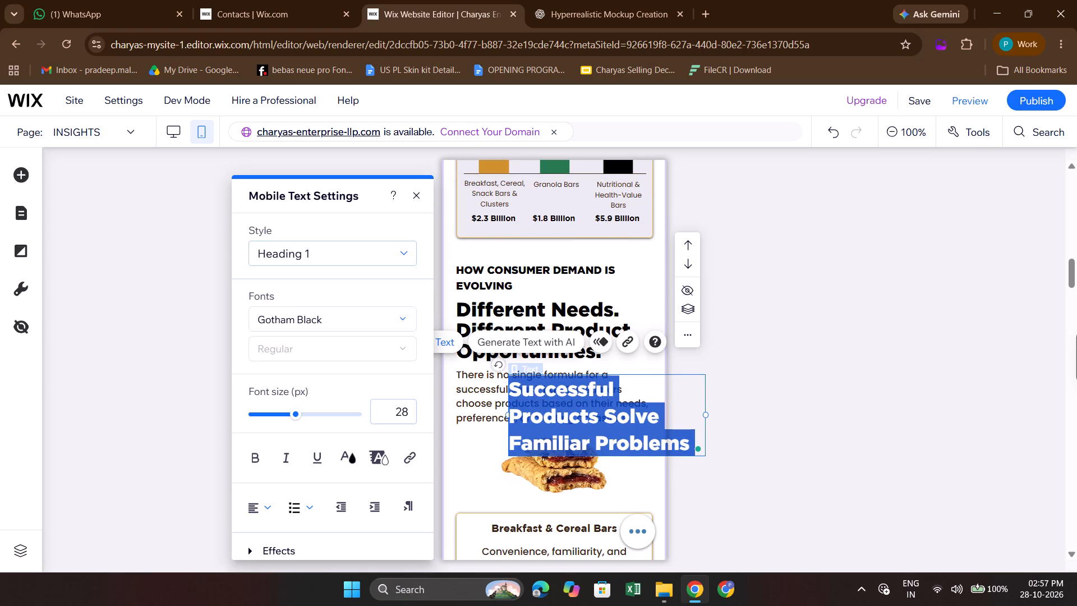
{"action": "left_click", "coordinate": [611, 391]}
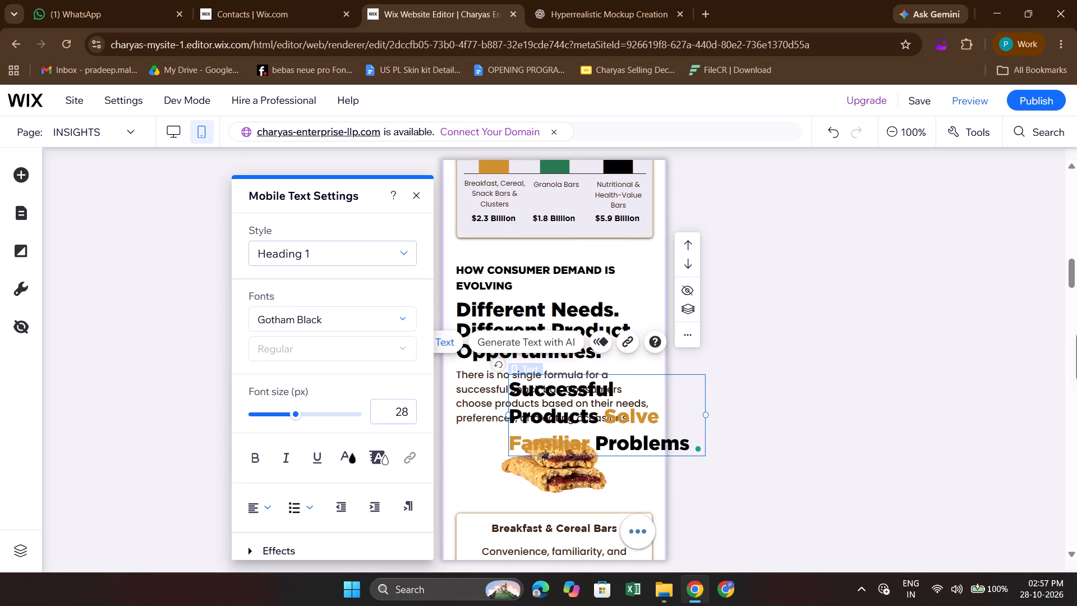
{"action": "left_click_drag", "start_coordinate": [618, 389], "coordinate": [507, 397]}
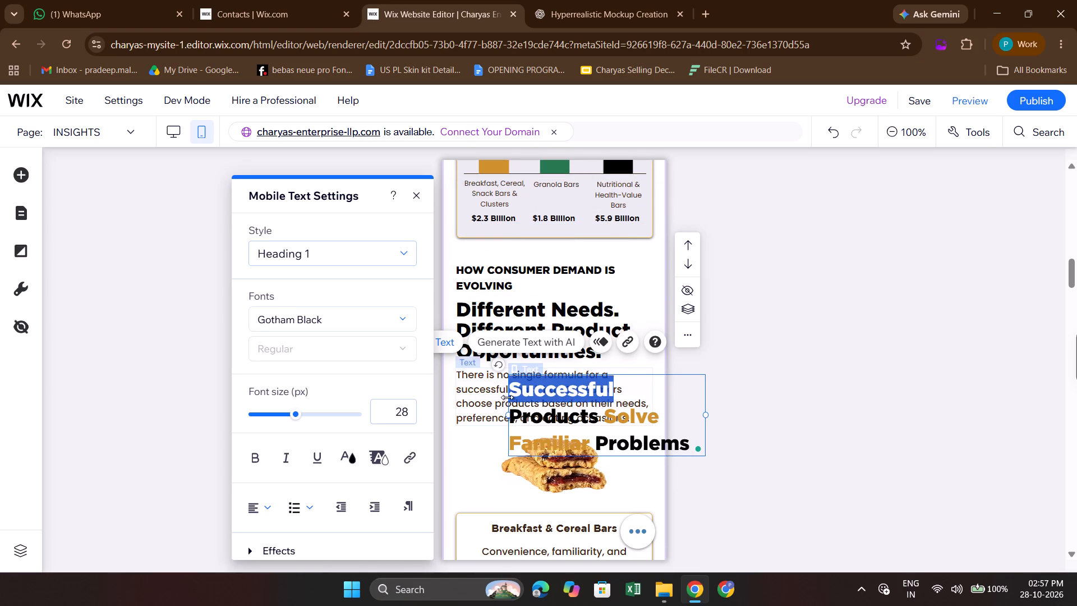
{"action": "type", "text": "Di"}
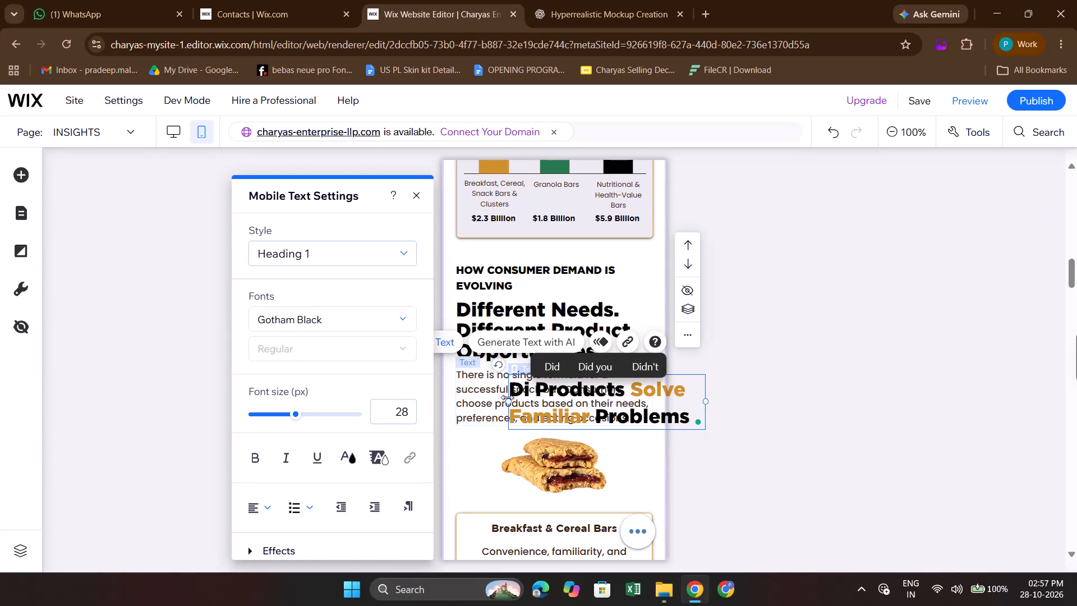
{"action": "type", "text": "ffr"}
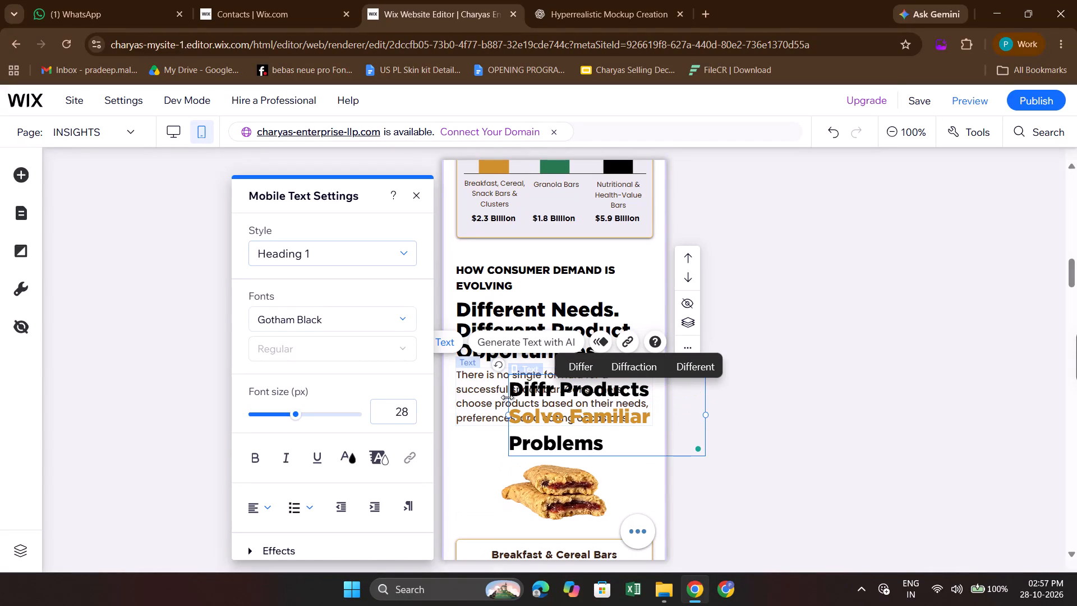
{"action": "key", "text": "BackSpace"}
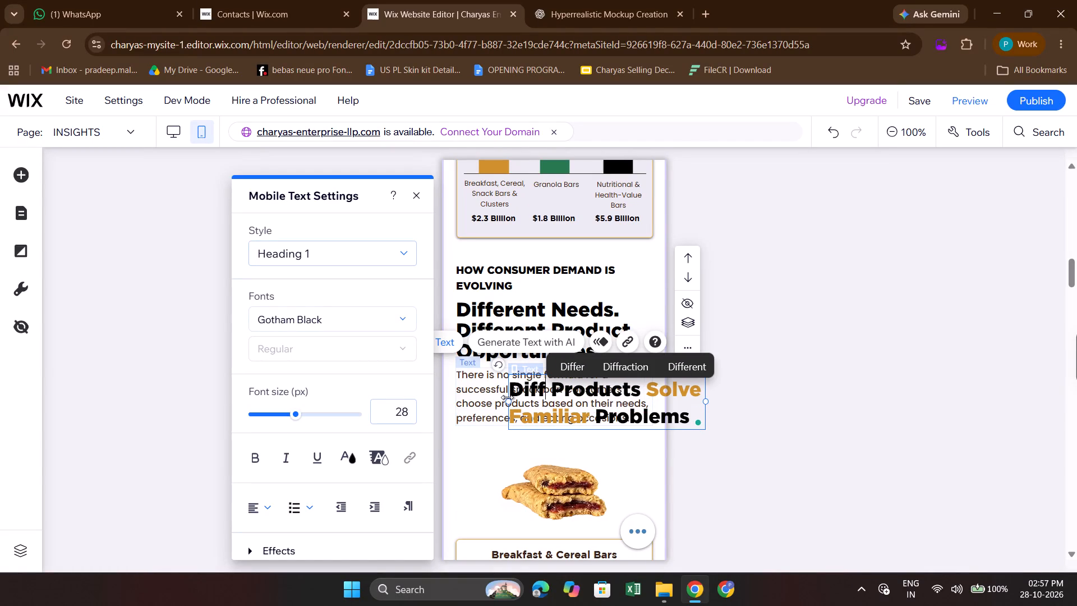
{"action": "type", "text": "erent"}
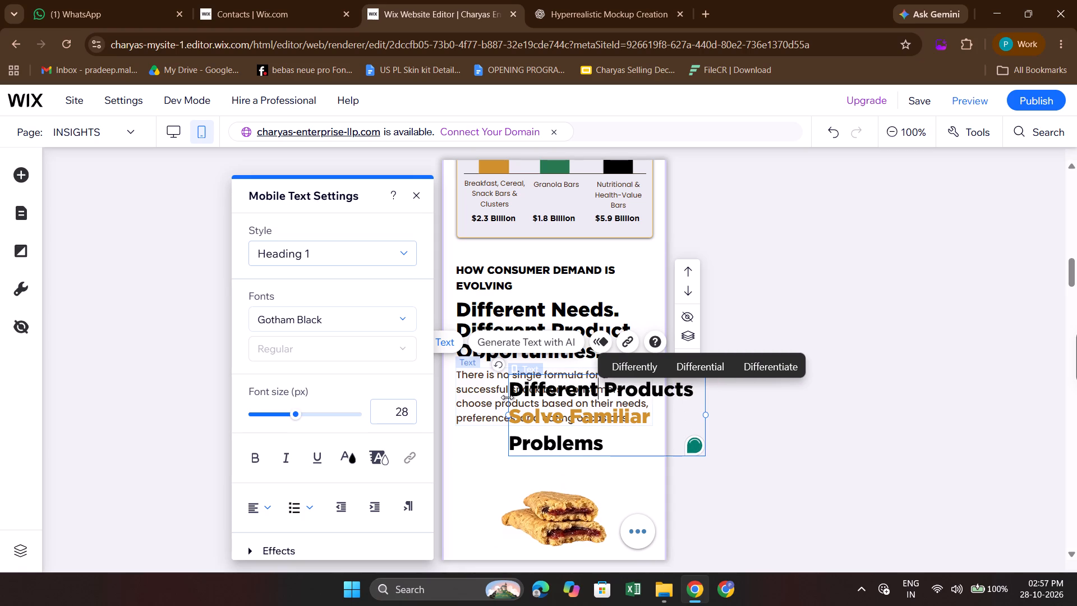
Replace the word "Products" in the copied heading with "Needs.".
{"action": "key", "text": "Right"}
{"action": "key", "text": "Right"}
{"action": "key", "text": "Right"}
{"action": "key", "text": "Right"}
{"action": "key", "text": "Right"}
{"action": "key", "text": "Right"}
{"action": "key", "text": "Right"}
{"action": "key", "text": "Right"}
{"action": "key", "text": "Right"}
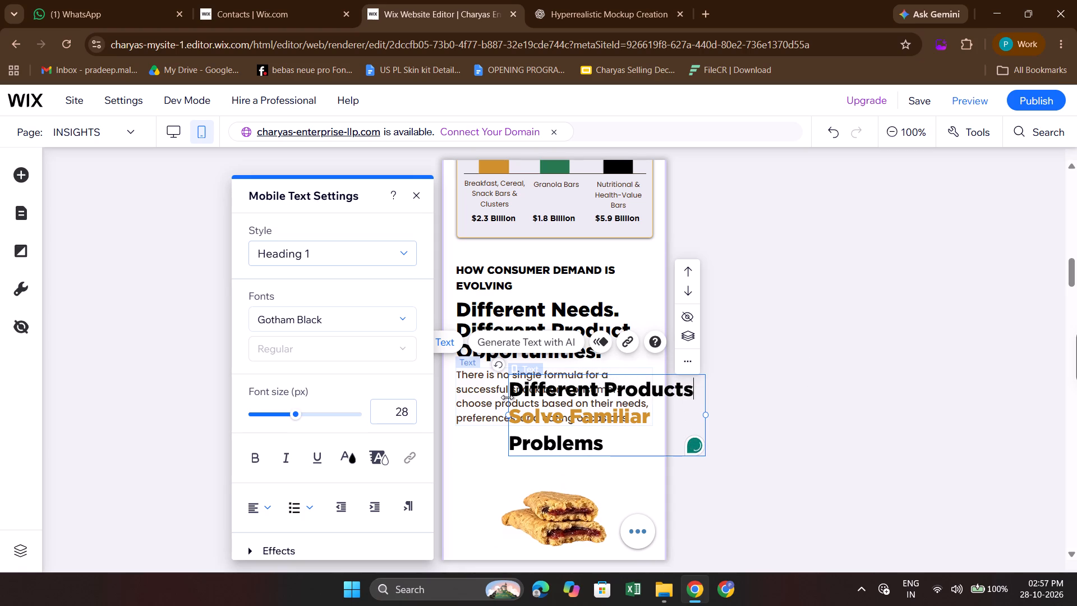
{"action": "key", "text": "BackSpace"}
{"action": "key", "text": "BackSpace"}
{"action": "key", "text": "BackSpace"}
{"action": "key", "text": "BackSpace"}
{"action": "key", "text": "BackSpace"}
{"action": "key", "text": "BackSpace"}
{"action": "key", "text": "BackSpace"}
{"action": "key", "text": "BackSpace"}
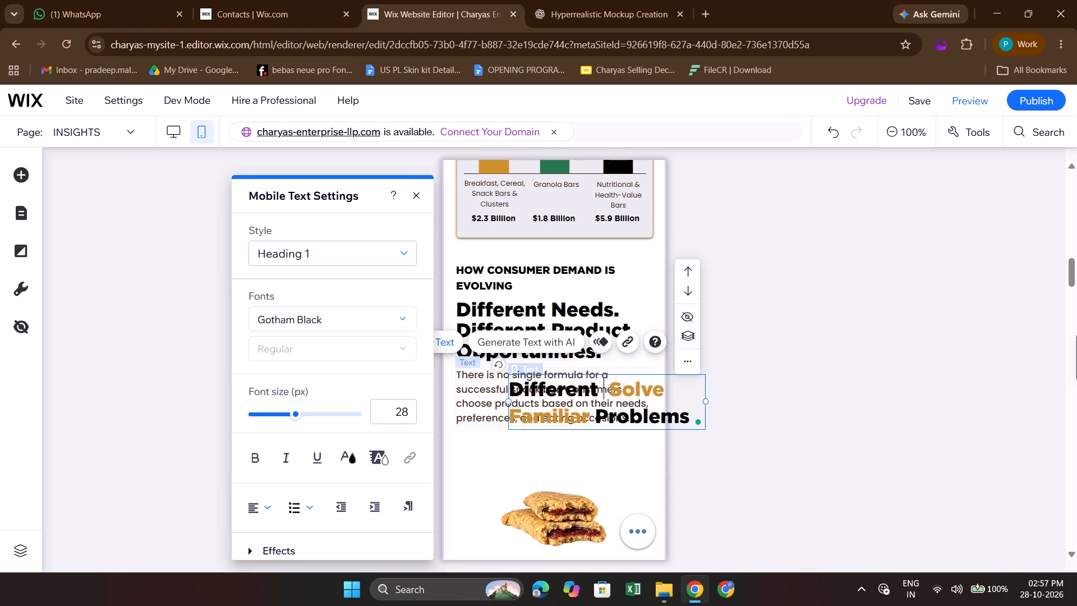
{"action": "key", "text": "shift+n"}
{"action": "type", "text": "eed"}
{"action": "key", "text": "s"}
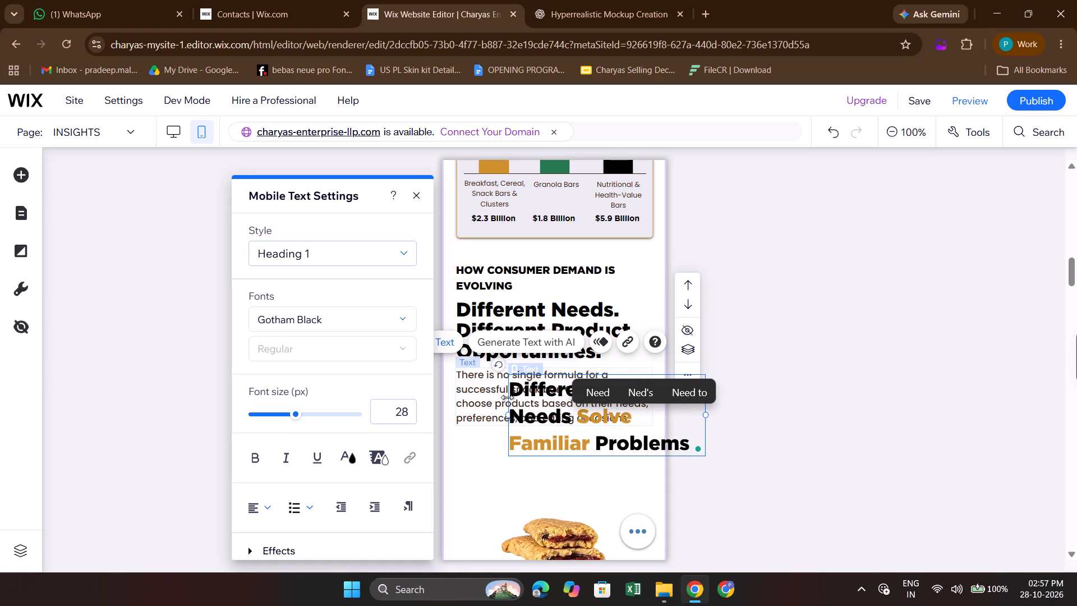
{"action": "key", "text": "period"}
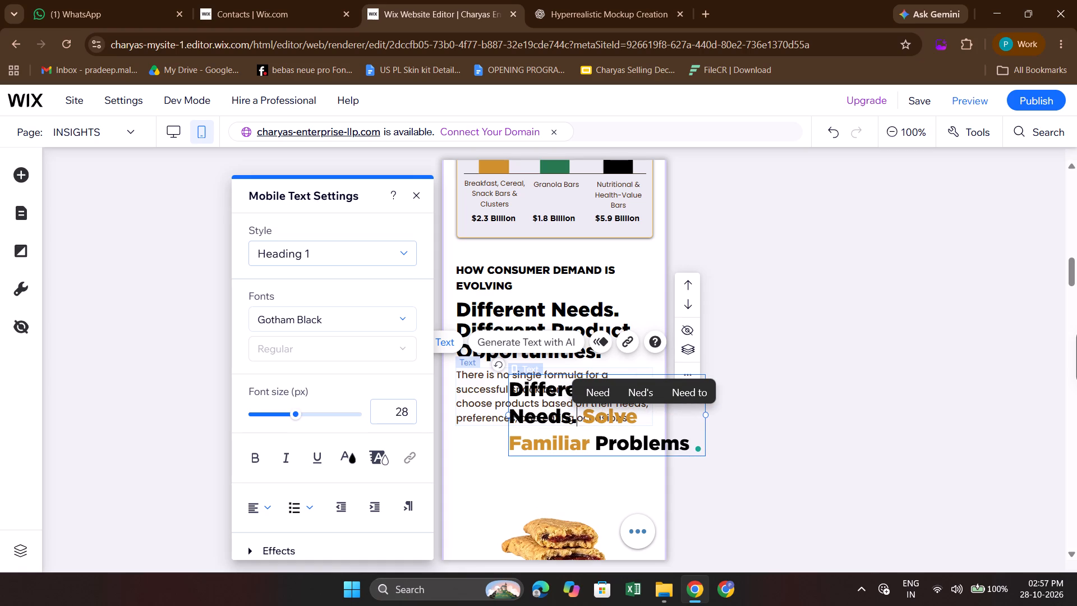
Add the word "Different" in black after "Different Needs." in the copied heading.
{"action": "key", "text": "space"}
{"action": "type", "text": "Diffr"}
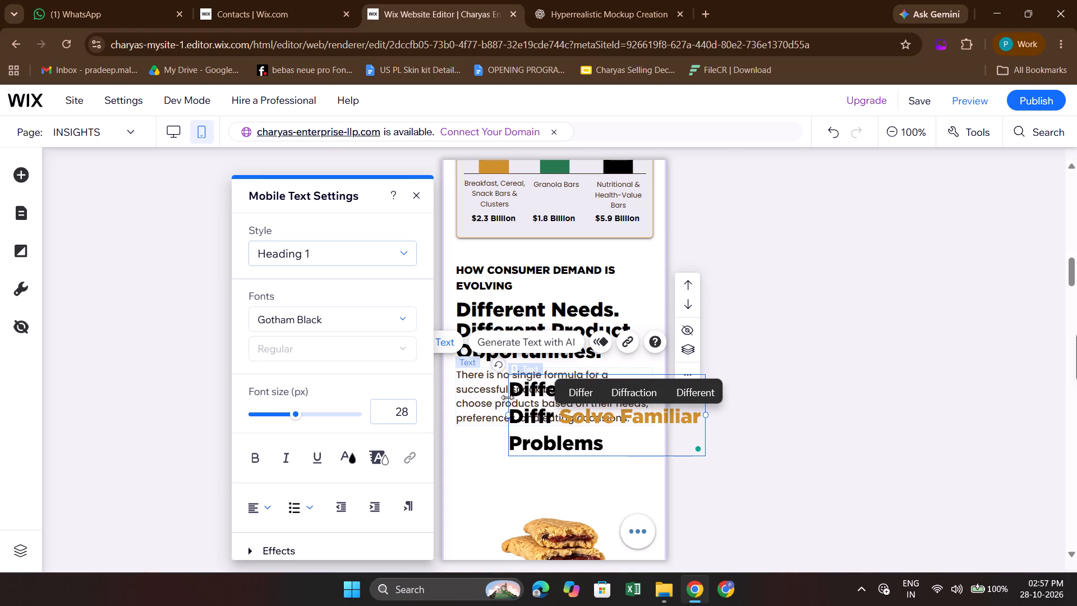
{"action": "key", "text": "BackSpace"}
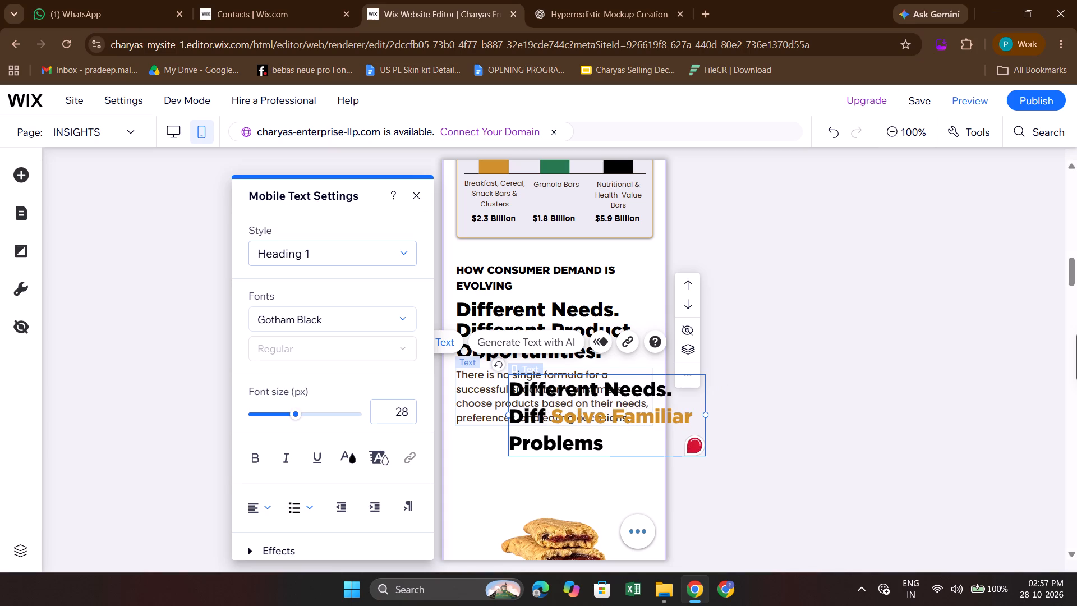
{"action": "type", "text": "er"}
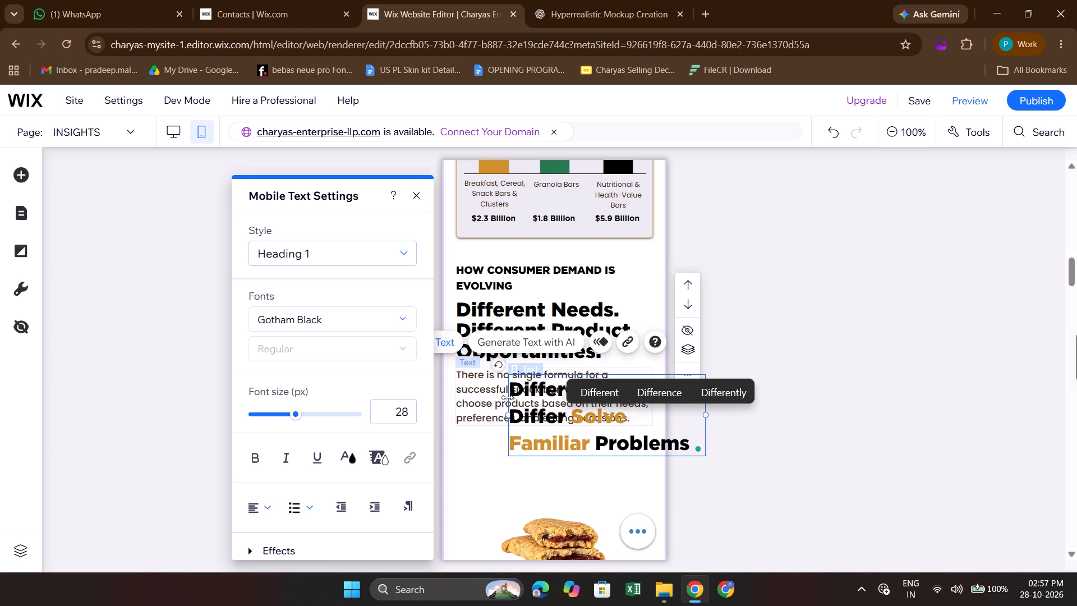
{"action": "left_click", "coordinate": [605, 391]}
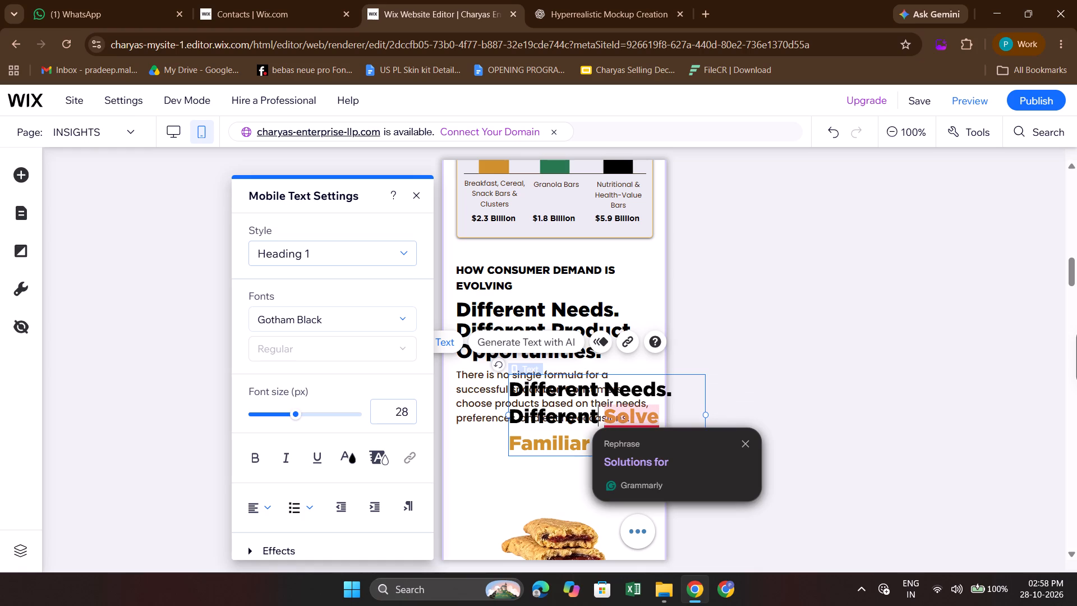
Replace the remaining "Solve Familiar Problems" in the copied heading with "Product Opportunities." in gold.
{"action": "left_click", "coordinate": [607, 419]}
{"action": "left_click_drag", "start_coordinate": [607, 419], "coordinate": [663, 415]}
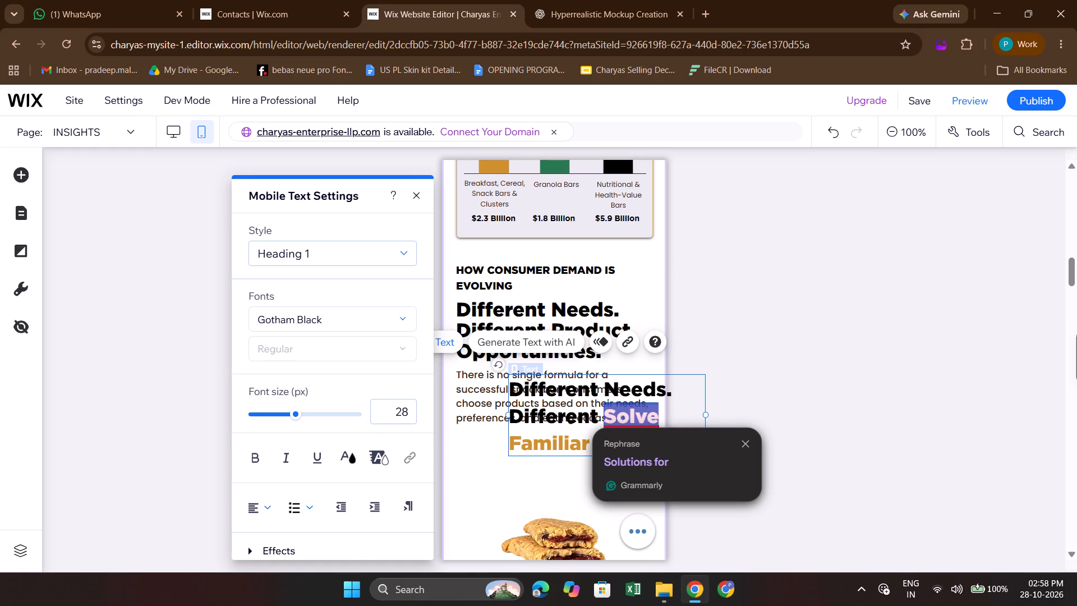
{"action": "left_click_drag", "start_coordinate": [663, 415], "coordinate": [666, 414]}
{"action": "key", "text": "BackSpace"}
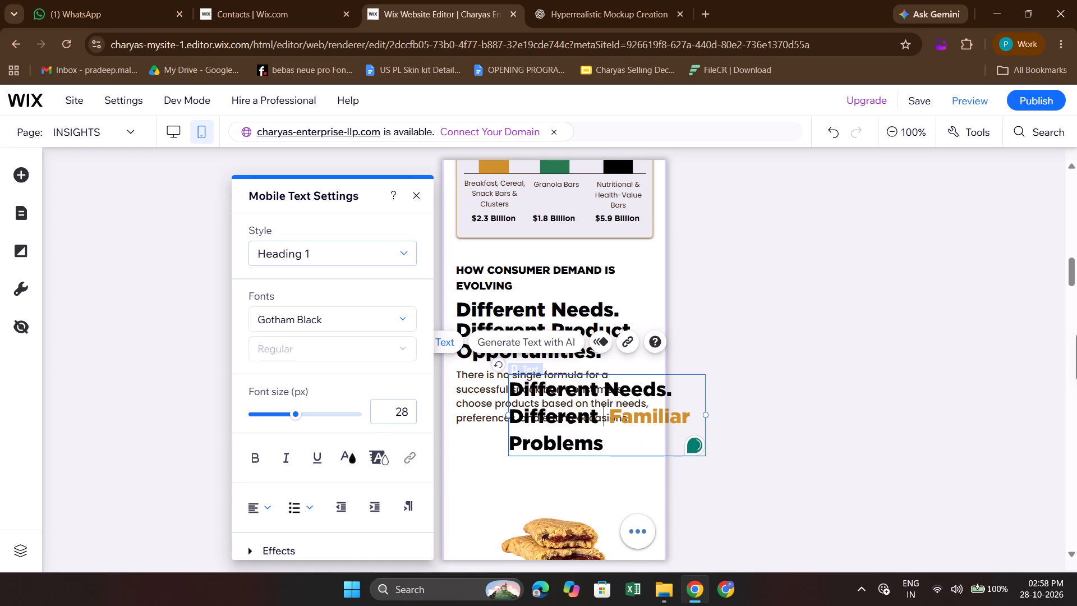
{"action": "key", "text": "shift+Down"}
{"action": "key", "text": "BackSpace"}
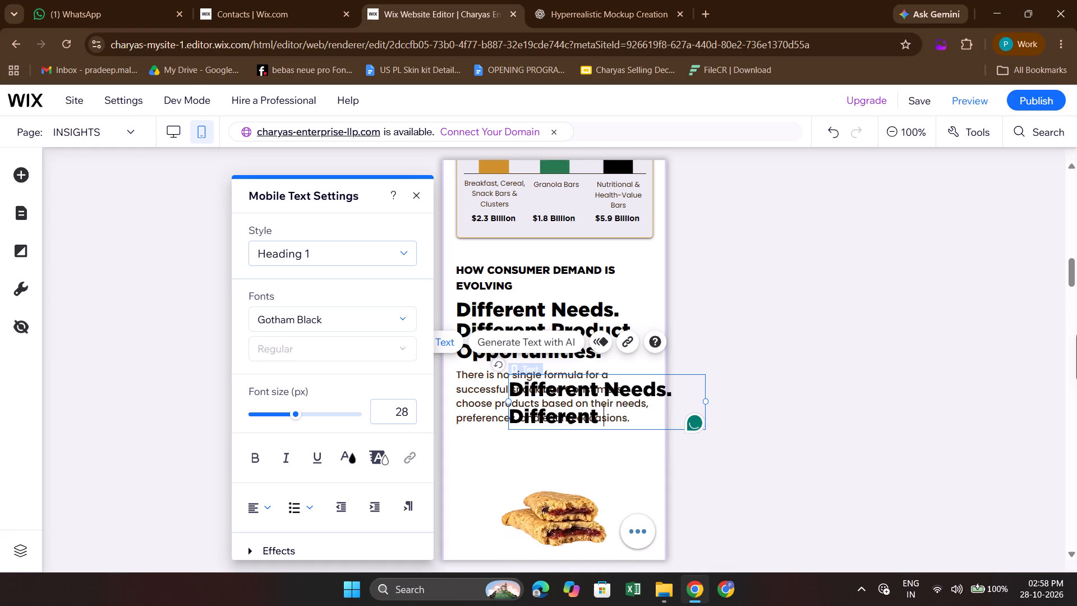
{"action": "key", "text": "shift+p"}
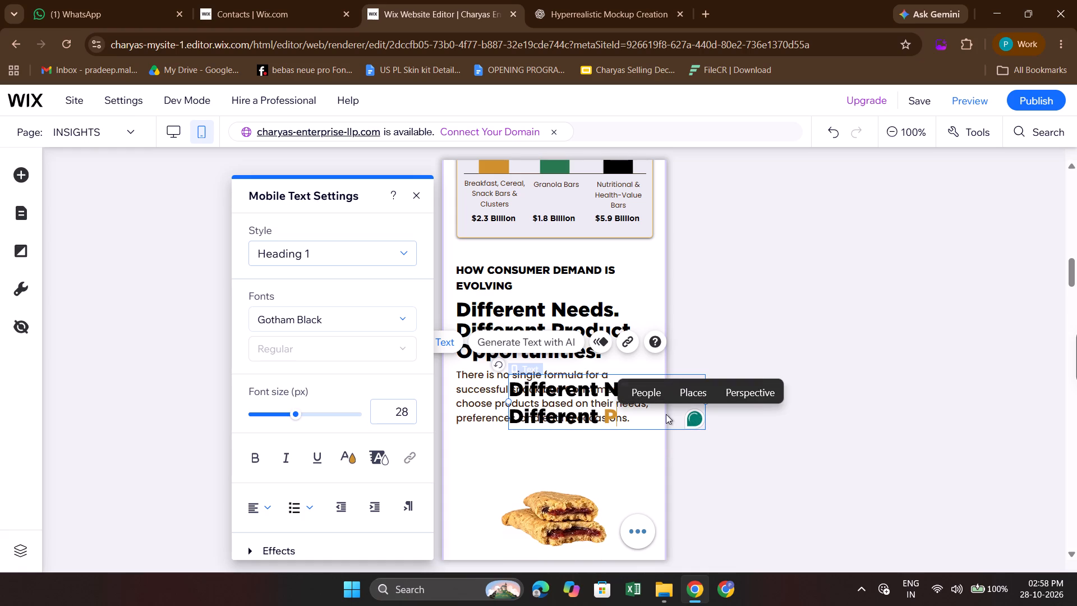
{"action": "type", "text": "rod"}
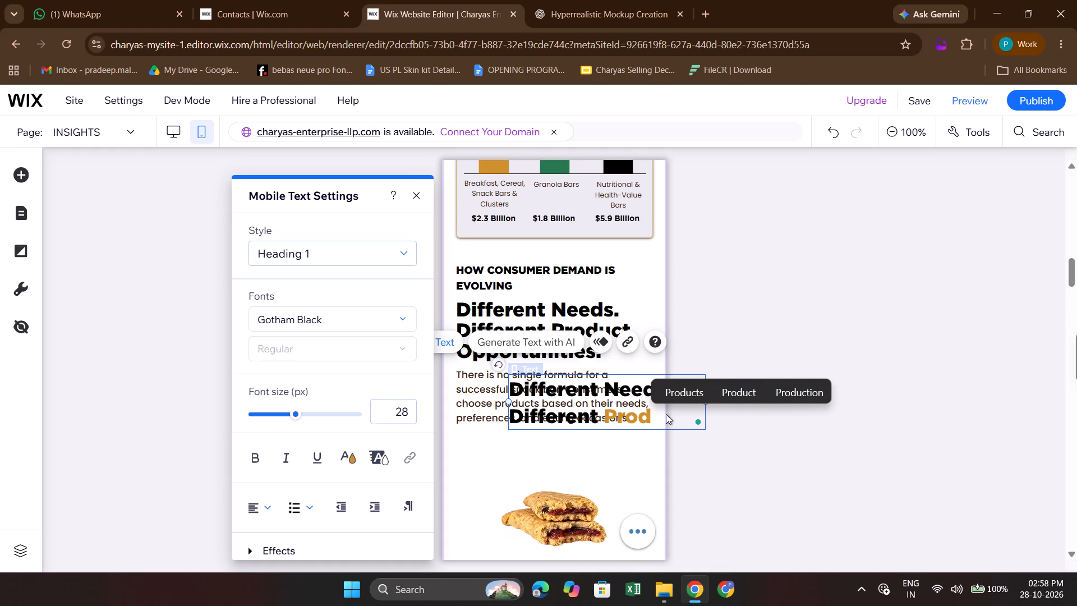
{"action": "type", "text": "uct"}
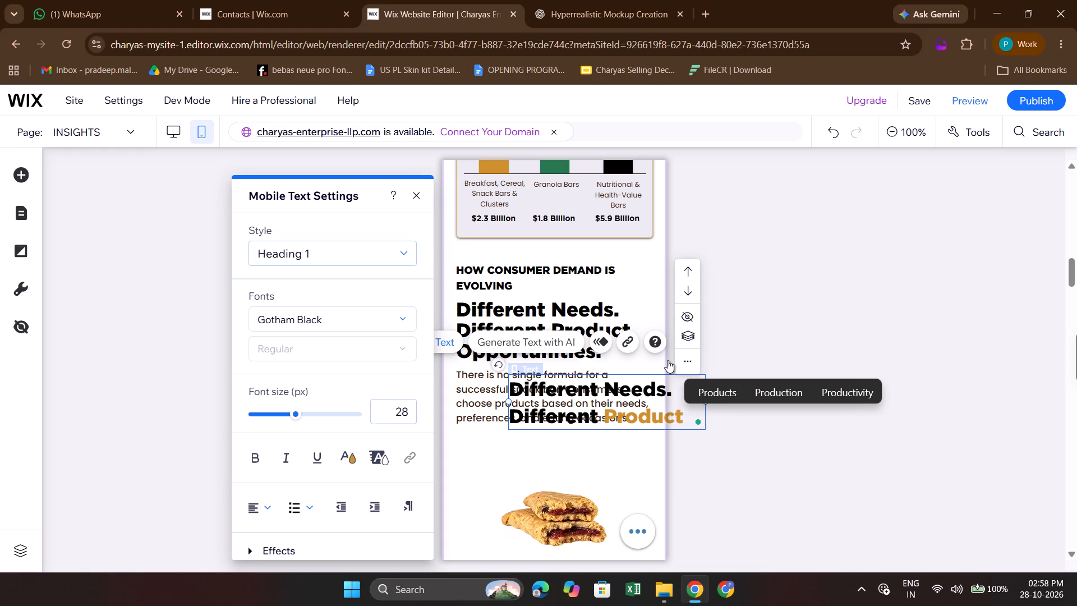
{"action": "key", "text": "space"}
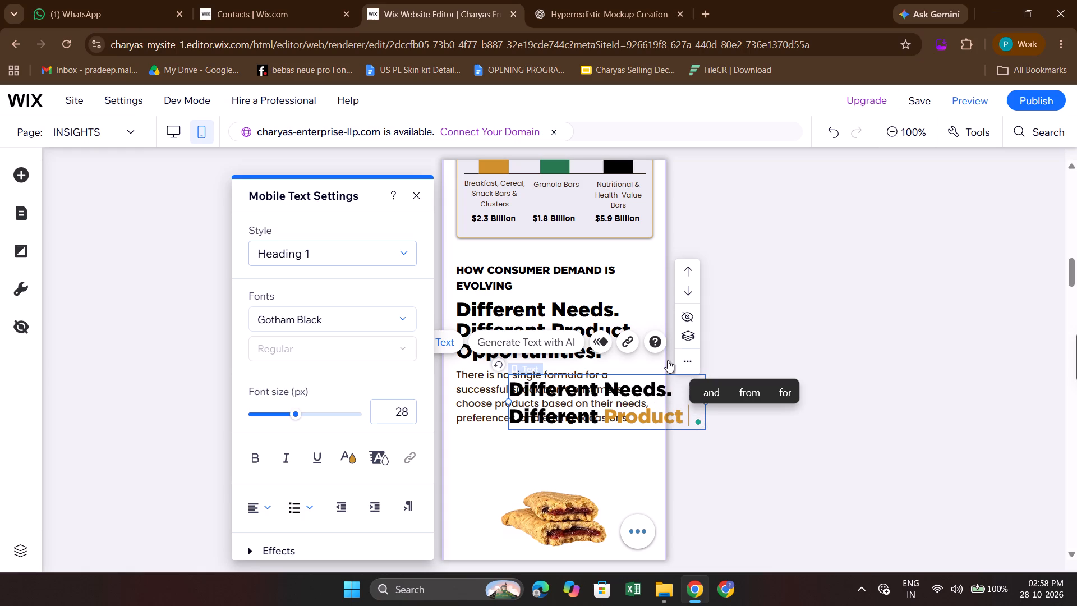
{"action": "type", "text": "Opp"}
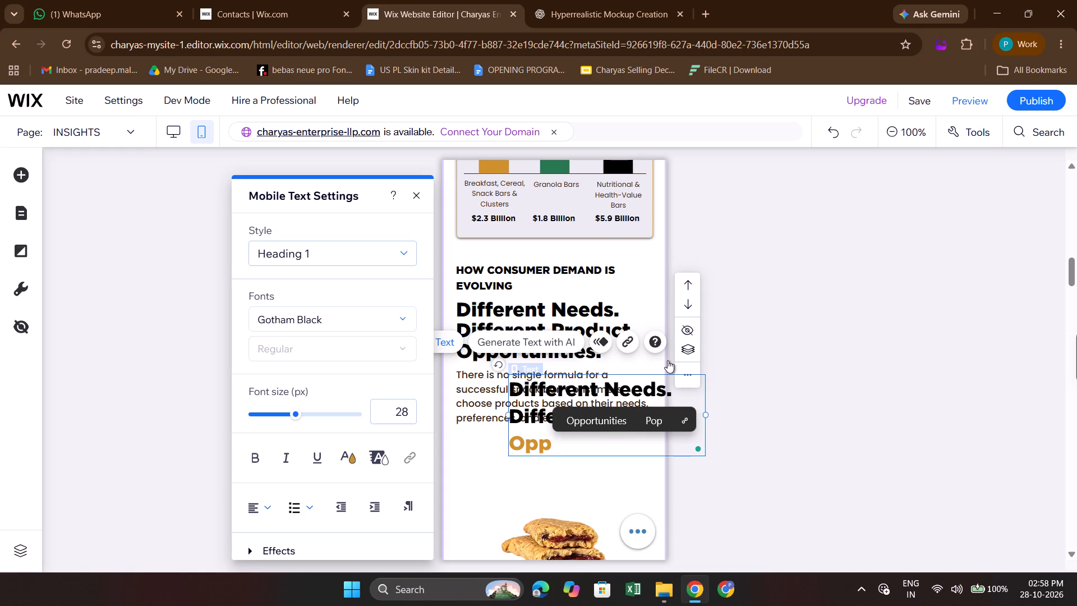
{"action": "left_click", "coordinate": [621, 418]}
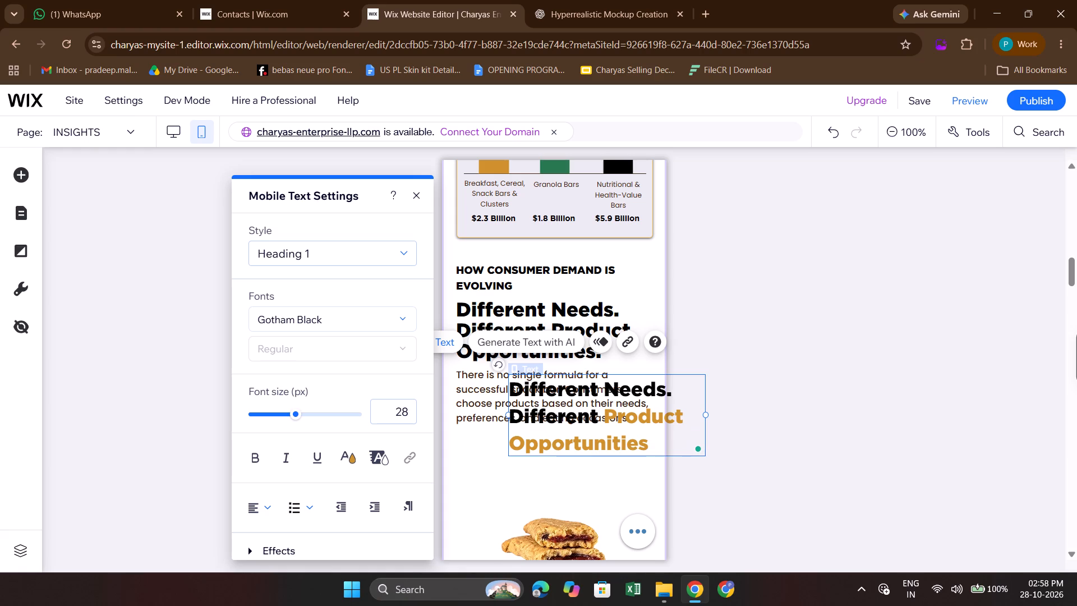
{"action": "key", "text": "period"}
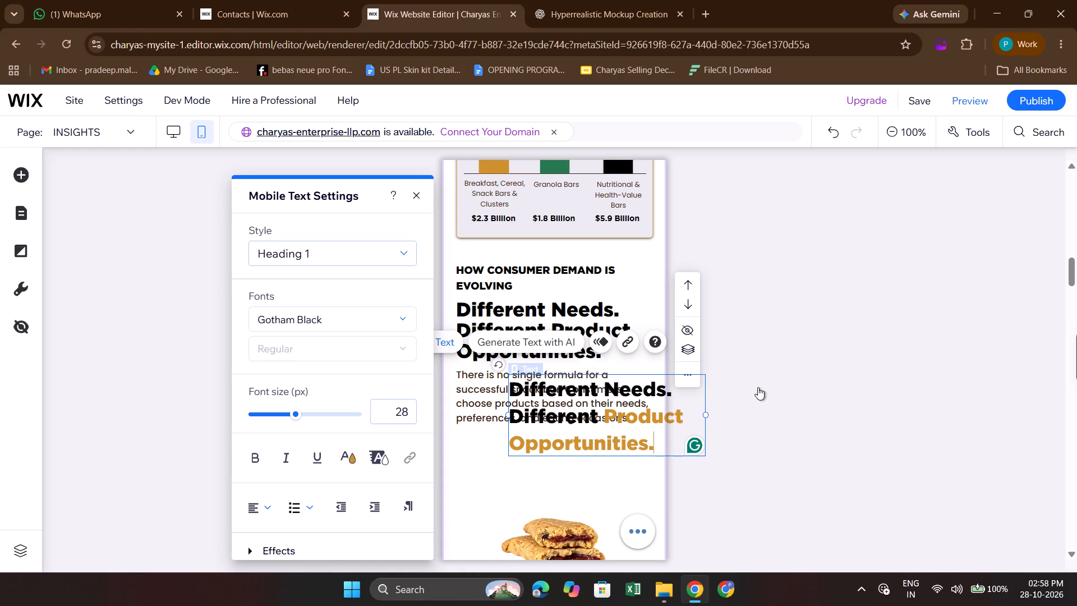
{"action": "left_click", "coordinate": [752, 391]}
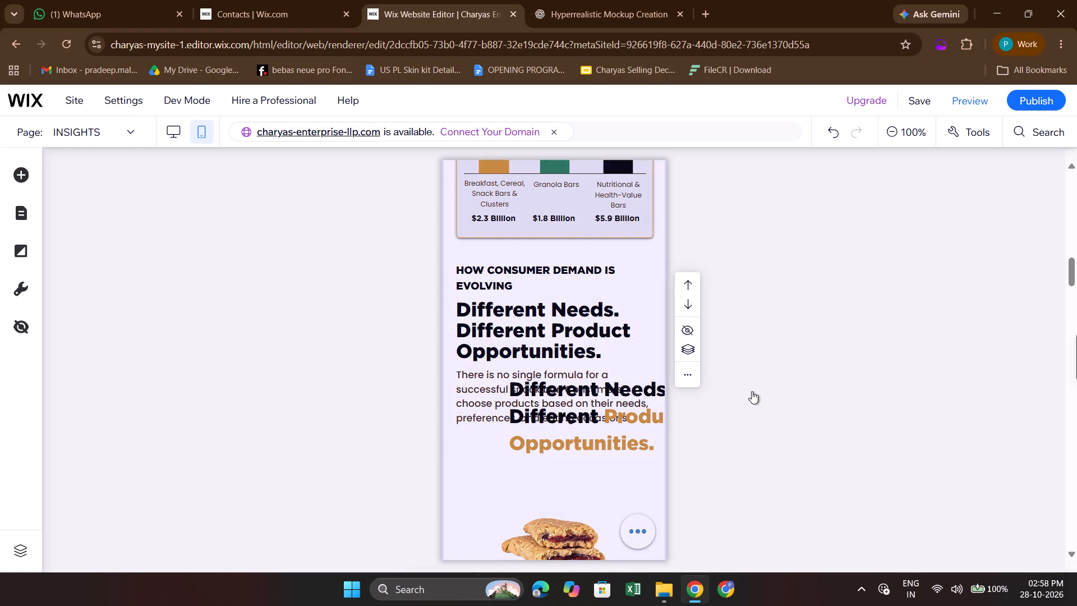
Set the custom line spacing of the copied "Different Needs. Different Product Opportunities." heading to 0.8.
{"action": "left_click", "coordinate": [592, 335]}
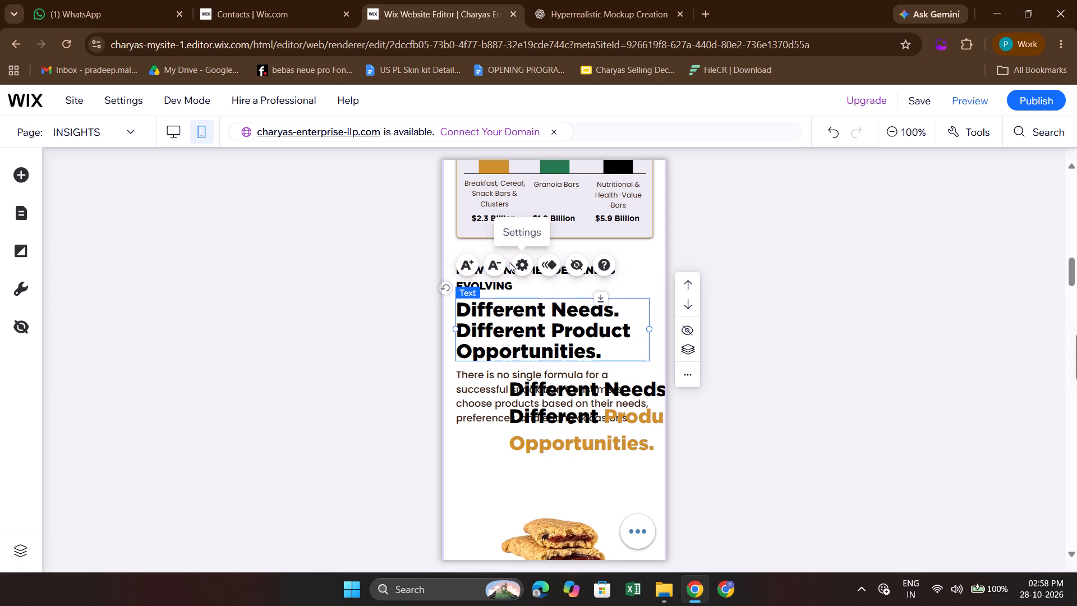
{"action": "left_click", "coordinate": [589, 411]}
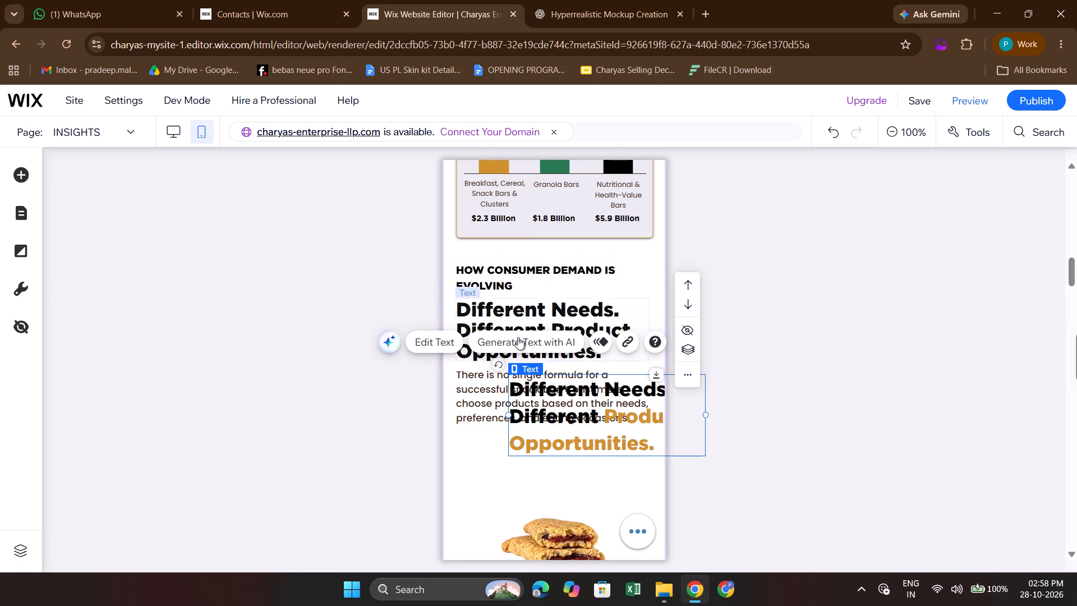
{"action": "left_click", "coordinate": [565, 307]}
{"action": "left_click", "coordinate": [605, 450]}
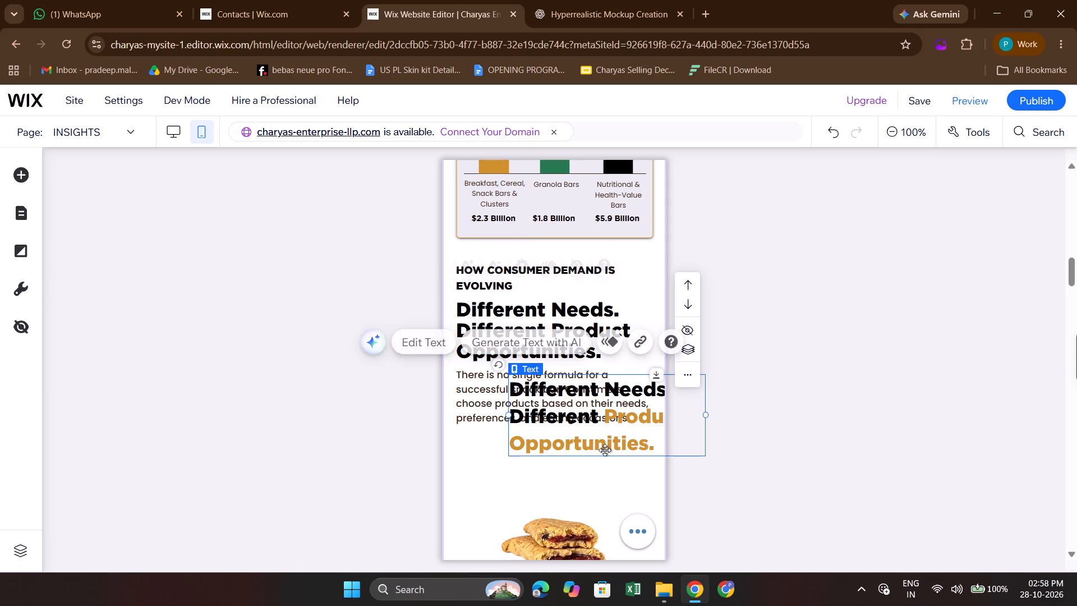
{"action": "double_click", "coordinate": [609, 445]}
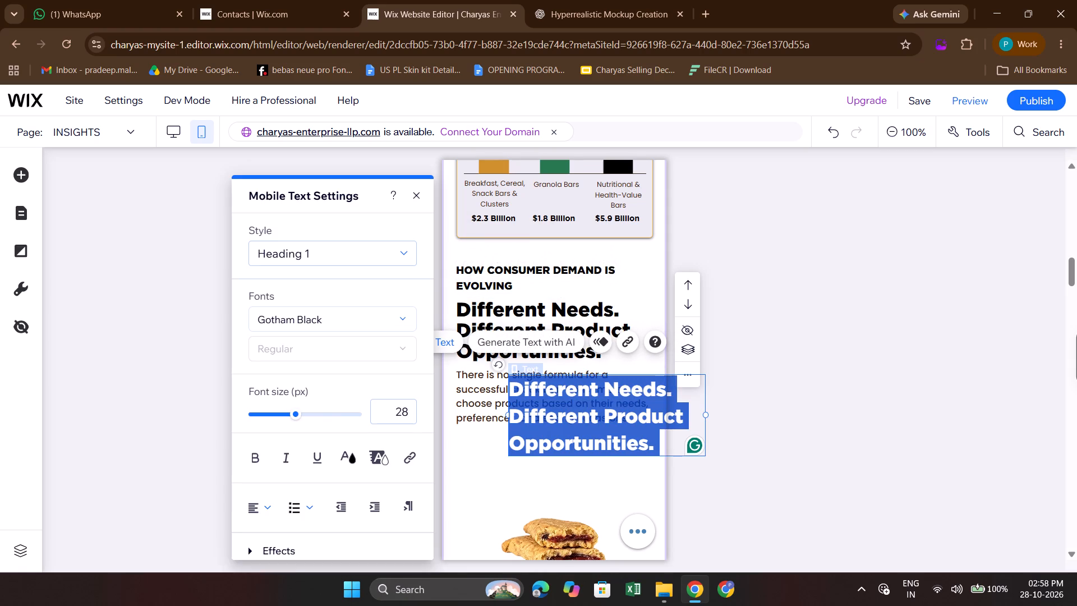
{"action": "scroll", "coordinate": [334, 414], "scroll_direction": "down", "scroll_amount": 2}
{"action": "scroll", "coordinate": [325, 485], "scroll_direction": "down", "scroll_amount": 2}
{"action": "scroll", "coordinate": [325, 485], "scroll_direction": "right", "scroll_amount": 1}
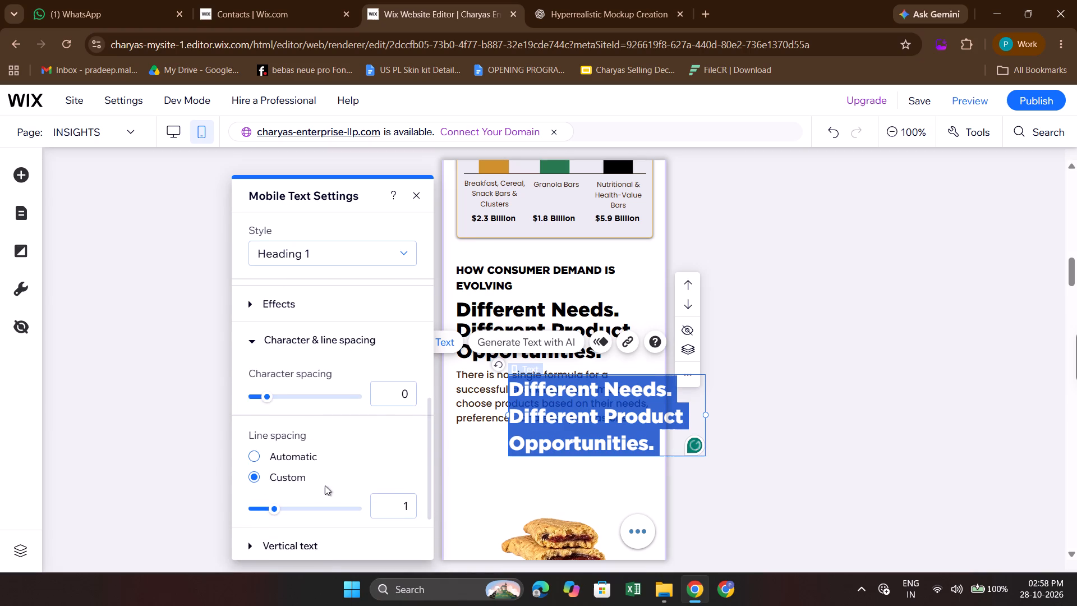
{"action": "scroll", "coordinate": [325, 485], "scroll_direction": "right", "scroll_amount": 1}
{"action": "left_click", "coordinate": [416, 509]}
{"action": "type", "text": "0.8"}
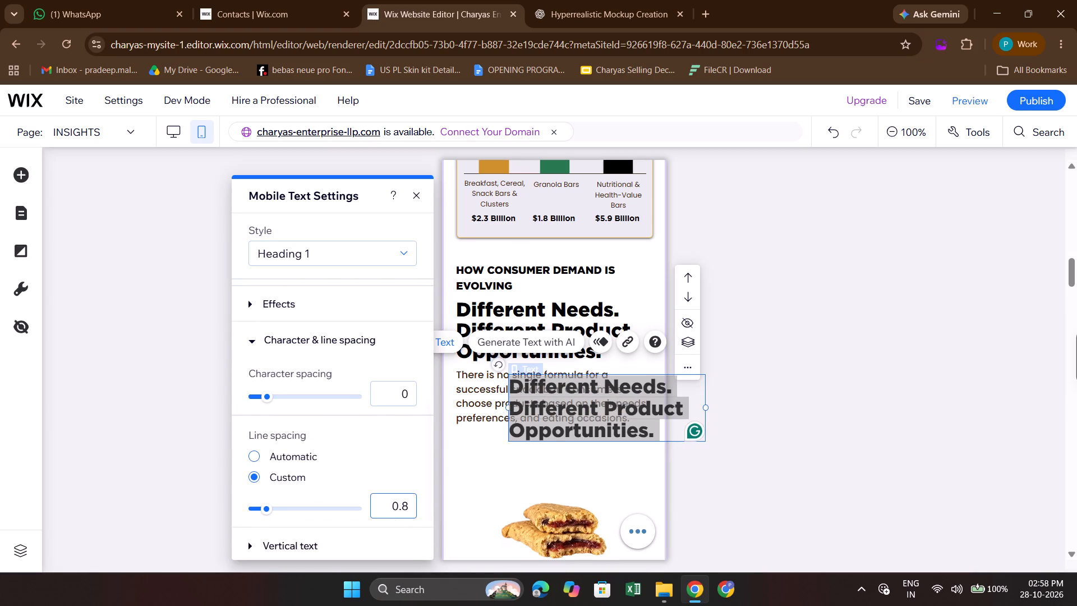
{"action": "left_click", "coordinate": [794, 394]}
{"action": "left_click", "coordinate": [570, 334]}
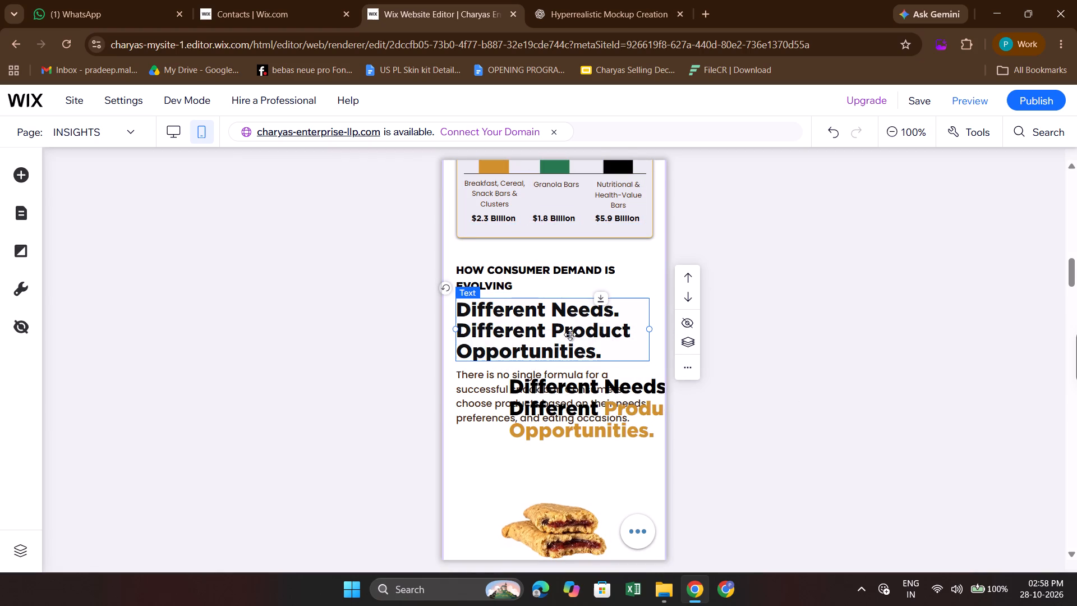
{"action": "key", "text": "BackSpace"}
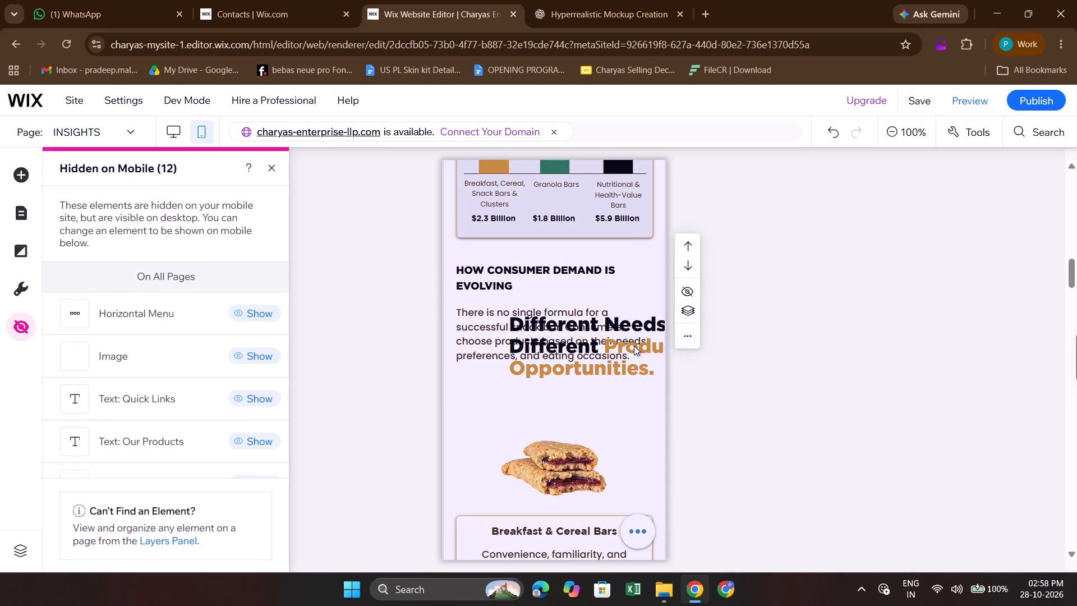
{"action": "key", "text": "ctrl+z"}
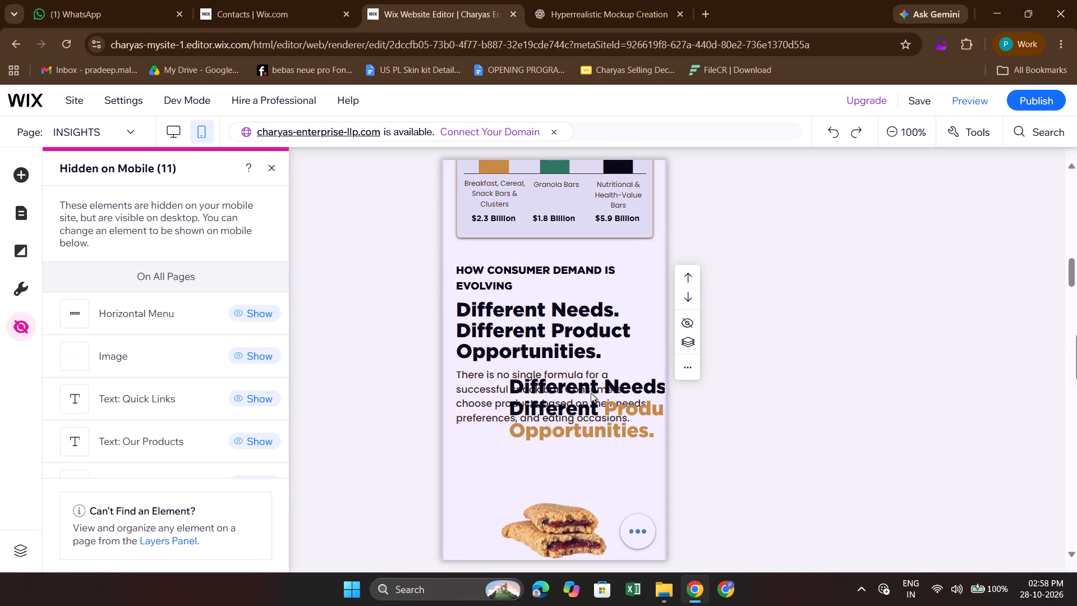
Move the copied gold-highlighted heading up beside the original "Different Needs. Different Product Opportunities." heading and delete the all-black original.
{"action": "left_click", "coordinate": [591, 393]}
{"action": "left_click_drag", "start_coordinate": [591, 393], "coordinate": [577, 324]}
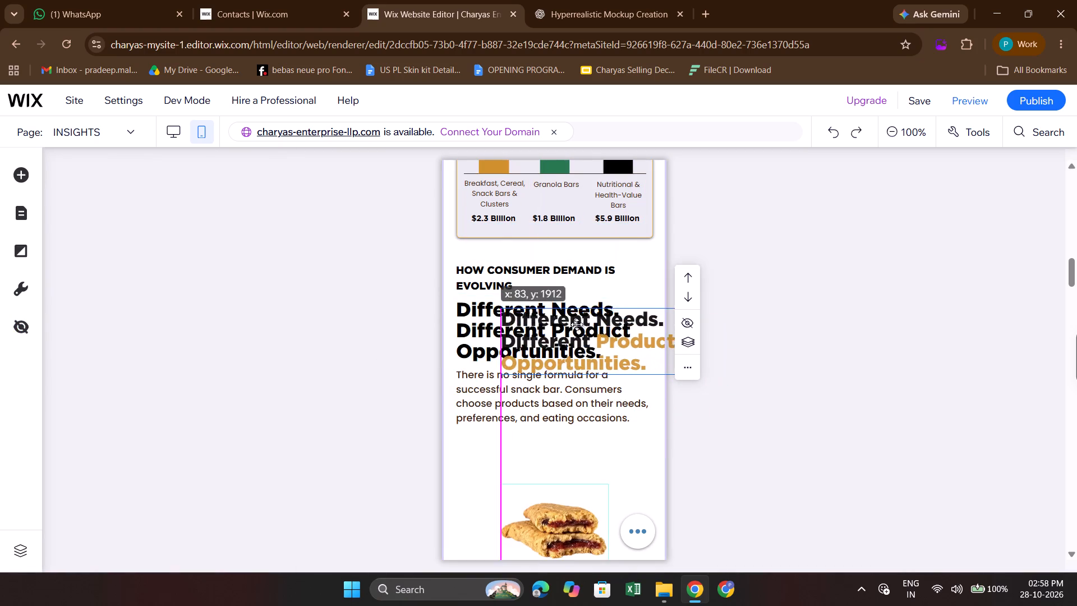
{"action": "left_click_drag", "start_coordinate": [577, 324], "coordinate": [565, 315]}
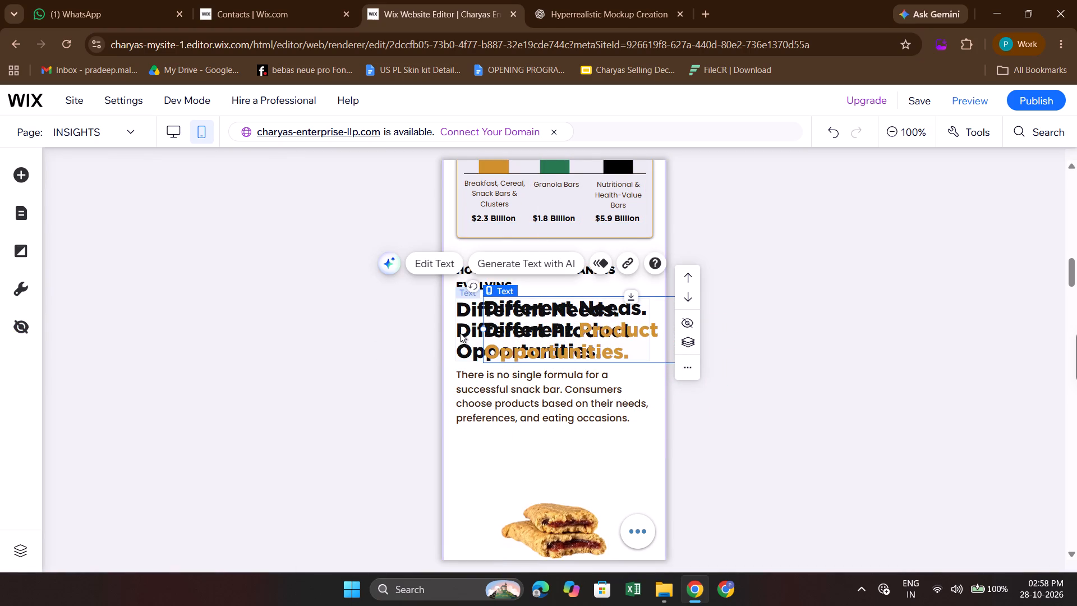
{"action": "left_click", "coordinate": [460, 333]}
{"action": "key", "text": "BackSpace"}
Align the gold-highlighted heading at about x 21, y 1890, directly beneath "HOW CONSUMER DEMAND IS EVOLVING.".
{"action": "left_click", "coordinate": [571, 306]}
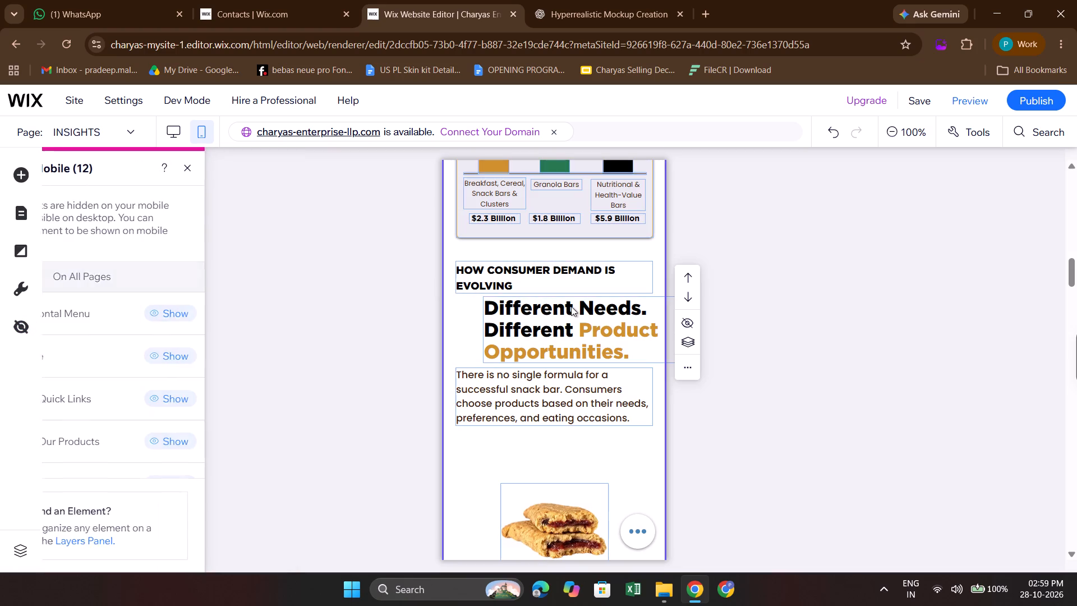
{"action": "left_click", "coordinate": [571, 306]}
{"action": "left_click_drag", "start_coordinate": [571, 306], "coordinate": [548, 307]}
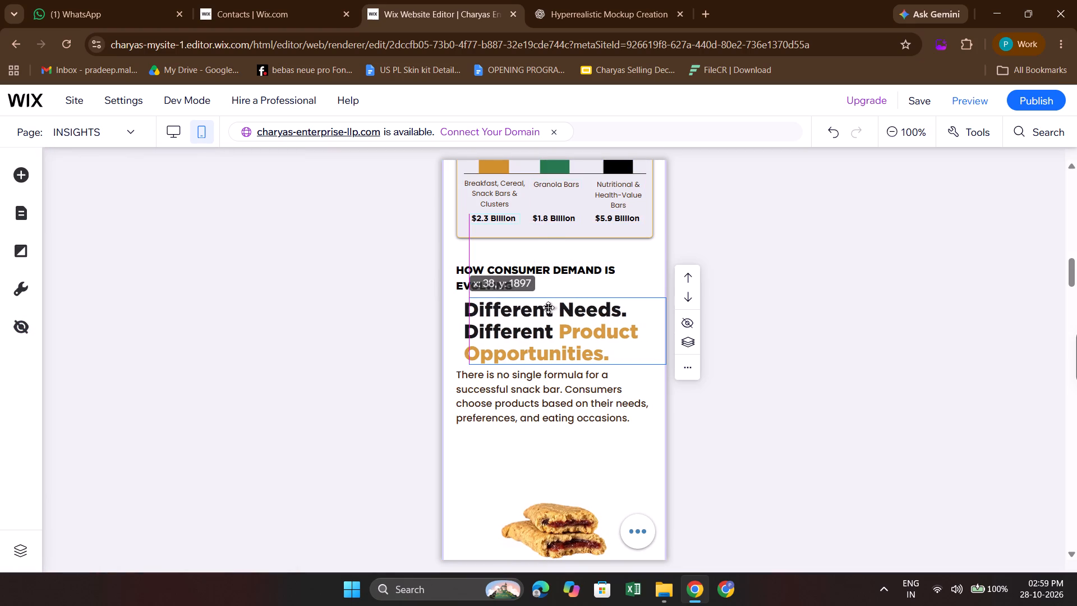
{"action": "left_click_drag", "start_coordinate": [548, 307], "coordinate": [545, 307]}
{"action": "left_click_drag", "start_coordinate": [545, 307], "coordinate": [545, 305]}
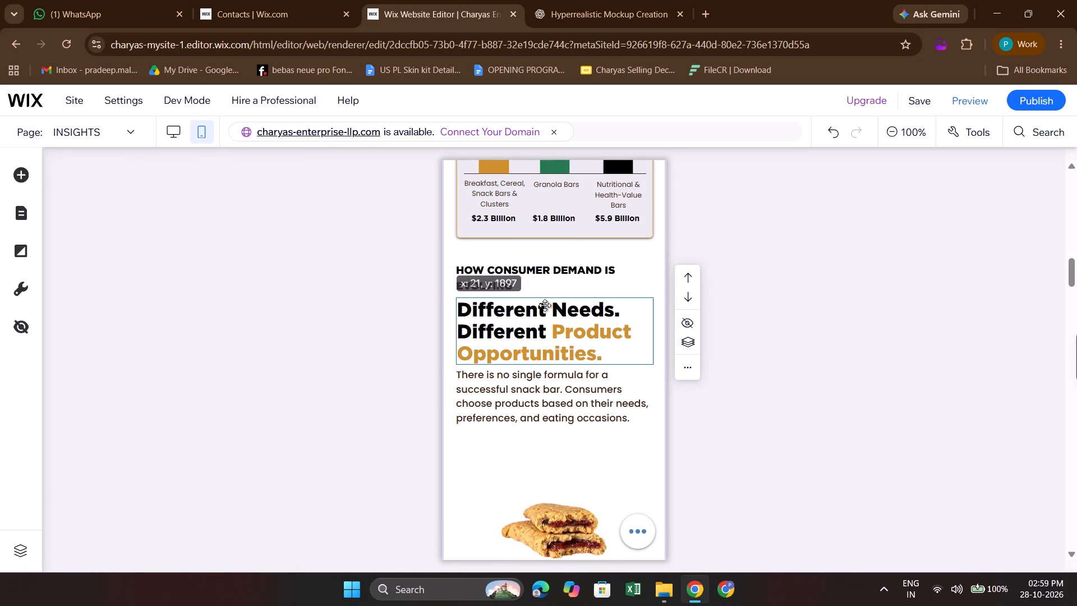
{"action": "left_click_drag", "start_coordinate": [545, 305], "coordinate": [545, 302]}
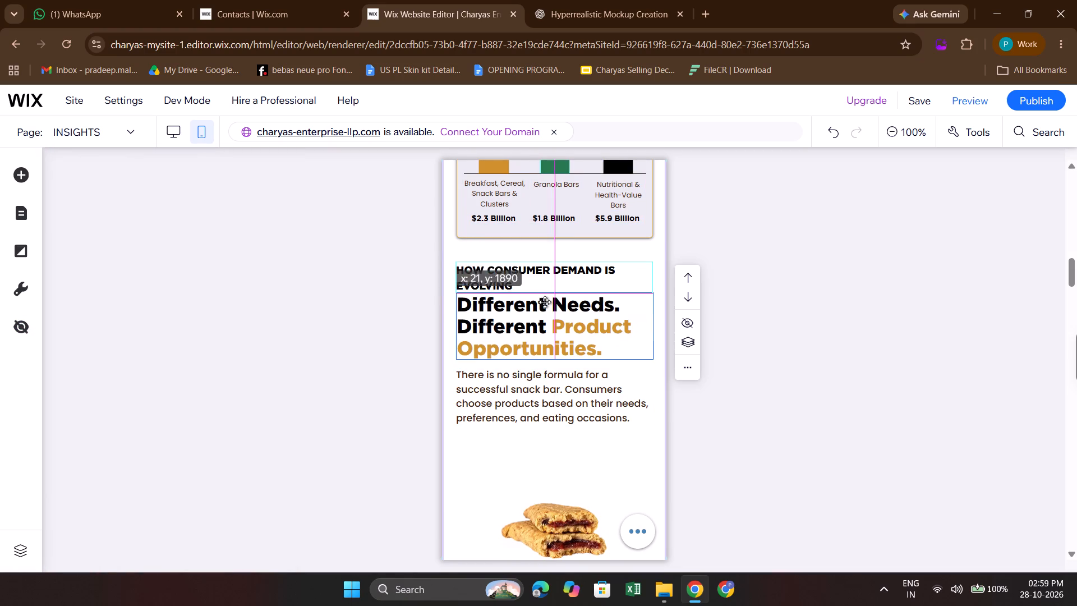
Set the gap between the "There is no single formula" paragraph and the cereal bar image to 10 px.
{"action": "left_click", "coordinate": [576, 454]}
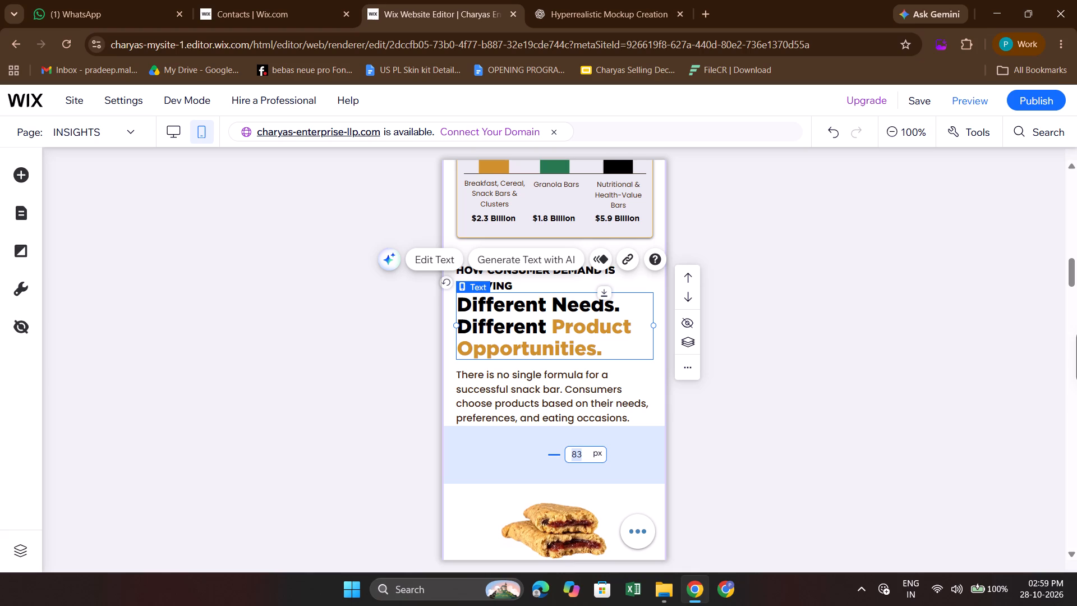
{"action": "type", "text": "10"}
{"action": "key", "text": "Return"}
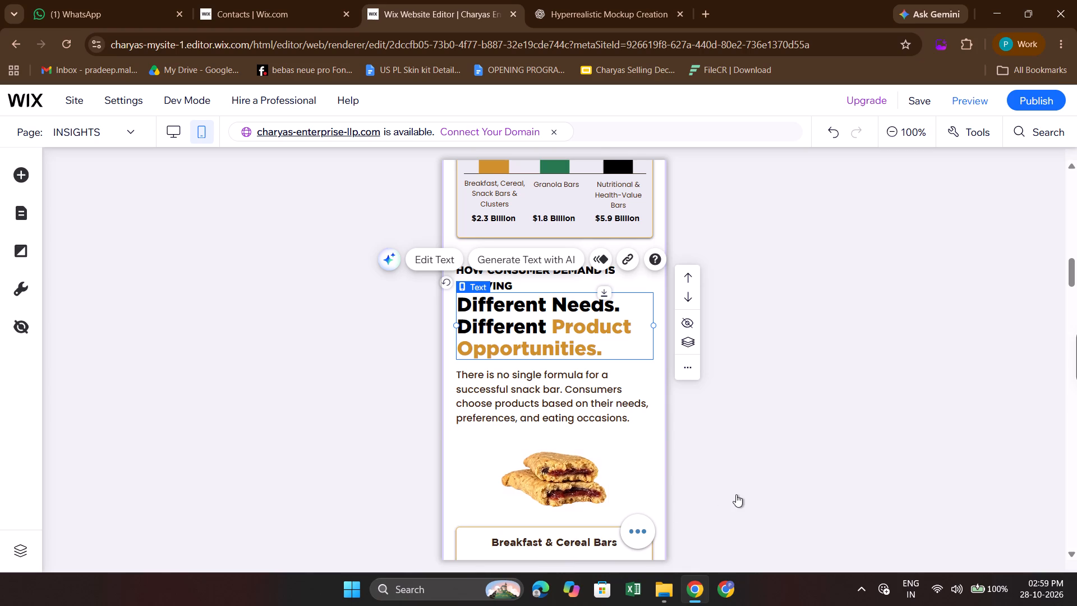
{"action": "left_click", "coordinate": [736, 494]}
Nudge the "Different Needs. Different Product Opportunities." heading slightly down.
{"action": "scroll", "coordinate": [736, 494], "scroll_direction": "up", "scroll_amount": 1}
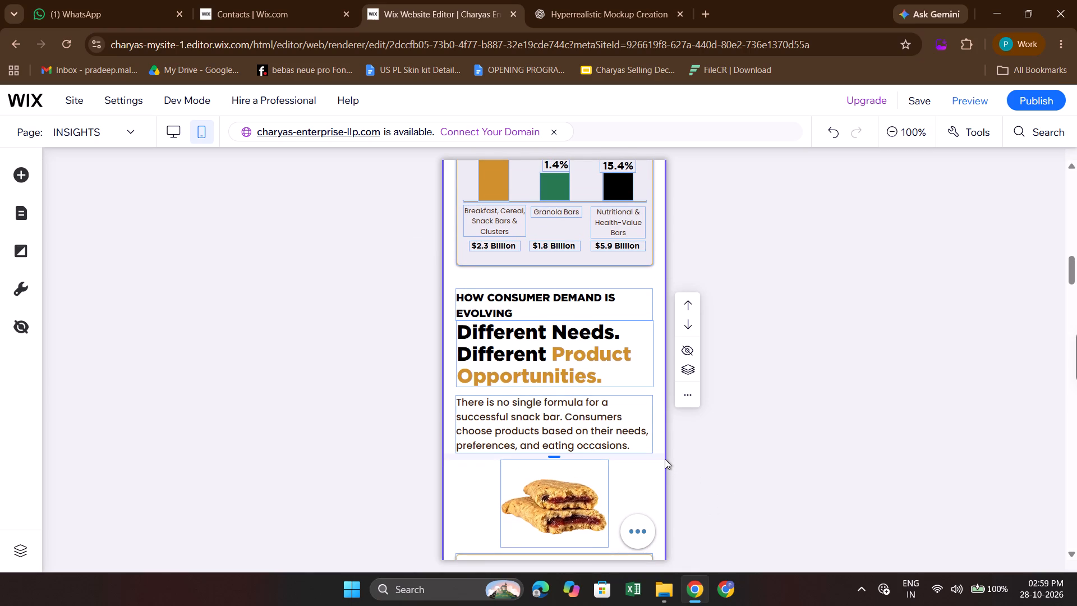
{"action": "left_click", "coordinate": [660, 464]}
{"action": "scroll", "coordinate": [660, 464], "scroll_direction": "up", "scroll_amount": 1}
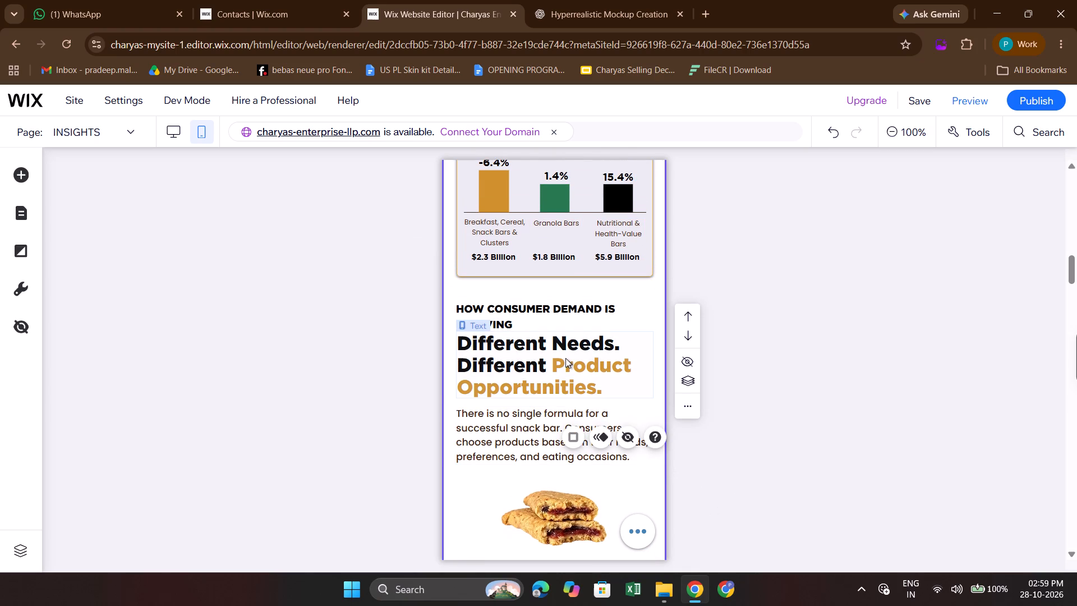
{"action": "left_click", "coordinate": [565, 358]}
{"action": "key", "text": "Down"}
{"action": "left_click", "coordinate": [816, 311]}
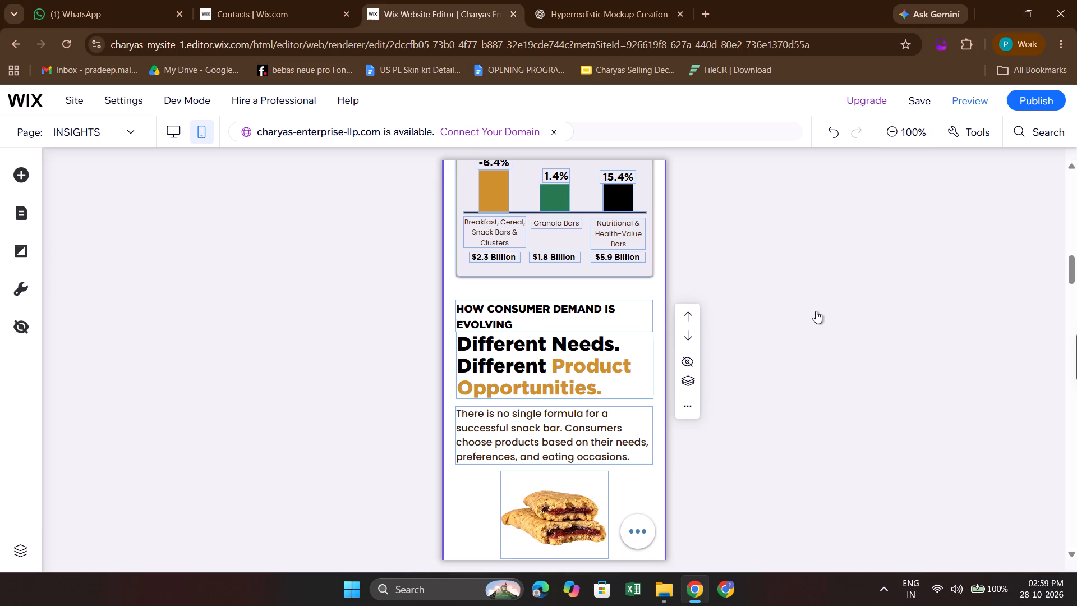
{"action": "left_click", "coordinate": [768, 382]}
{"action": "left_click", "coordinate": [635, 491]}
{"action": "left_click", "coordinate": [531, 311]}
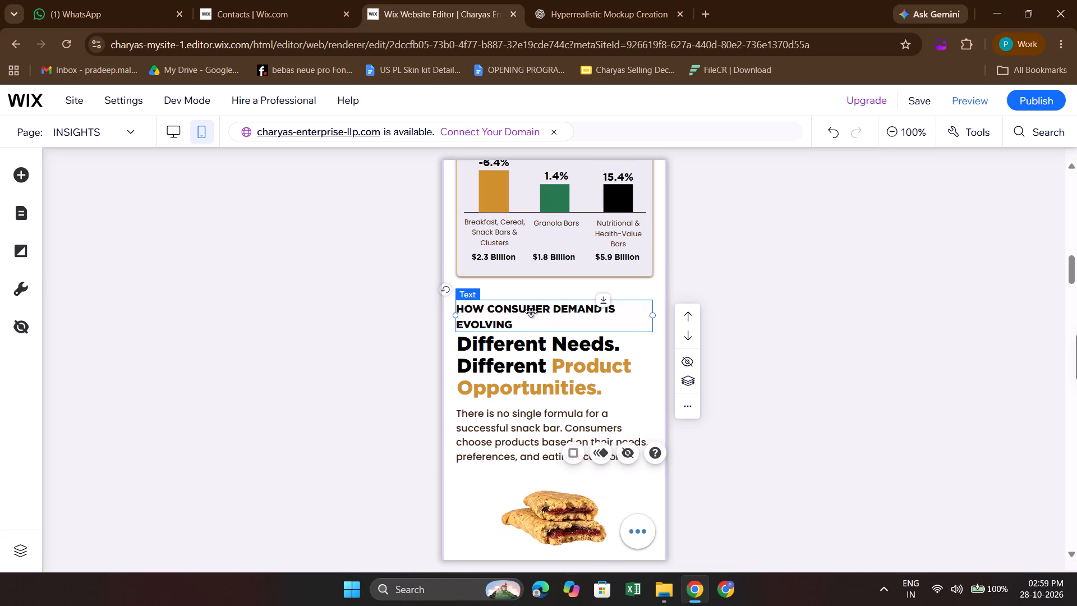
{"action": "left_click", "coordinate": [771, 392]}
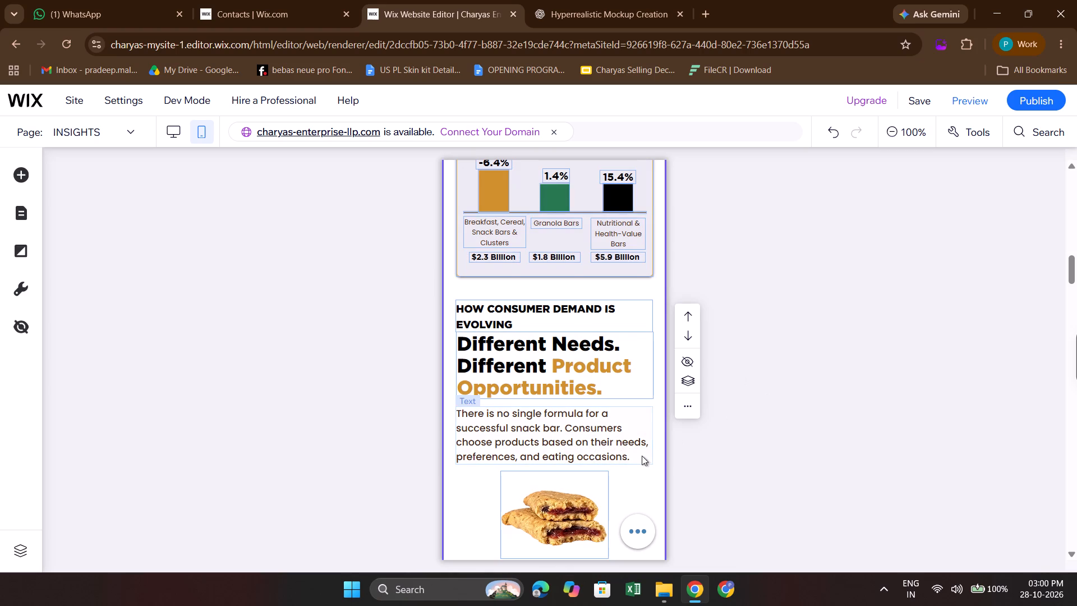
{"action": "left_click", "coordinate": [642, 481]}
Move the cereal bar image down, centred against the top edge of the Breakfast & Cereal Bars card.
{"action": "scroll", "coordinate": [642, 481], "scroll_direction": "down", "scroll_amount": 3}
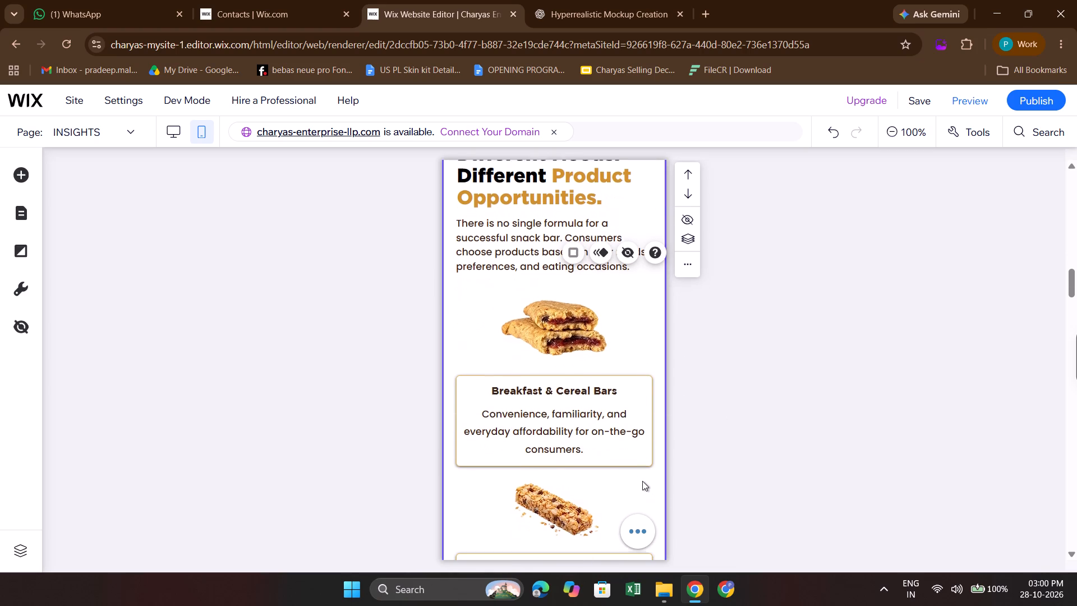
{"action": "scroll", "coordinate": [761, 368], "scroll_direction": "down", "scroll_amount": 1}
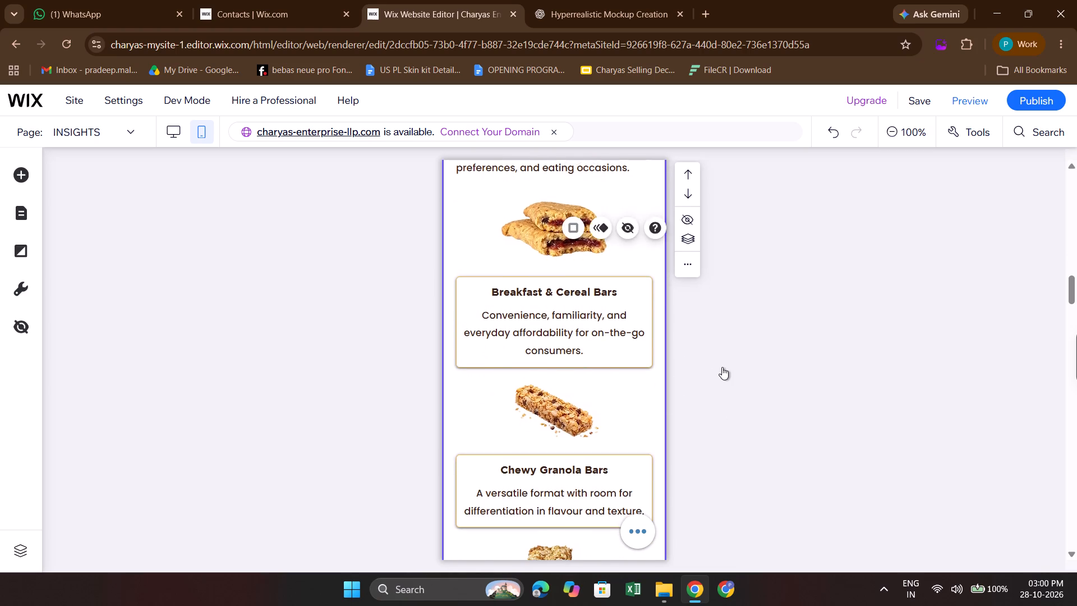
{"action": "scroll", "coordinate": [722, 367], "scroll_direction": "up", "scroll_amount": 2}
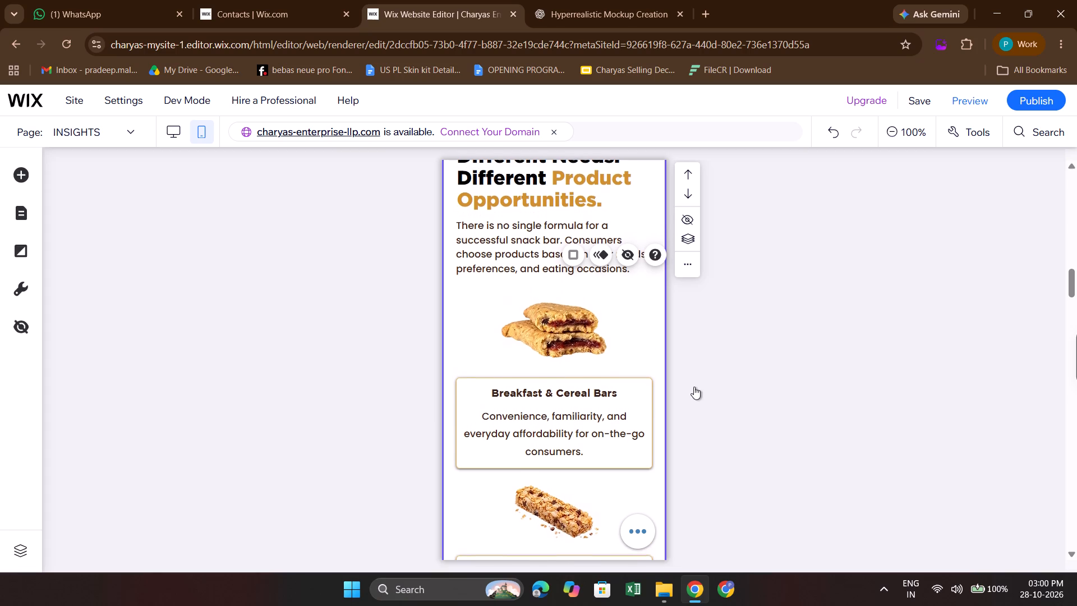
{"action": "left_click", "coordinate": [551, 329]}
{"action": "left_click_drag", "start_coordinate": [551, 329], "coordinate": [553, 339]}
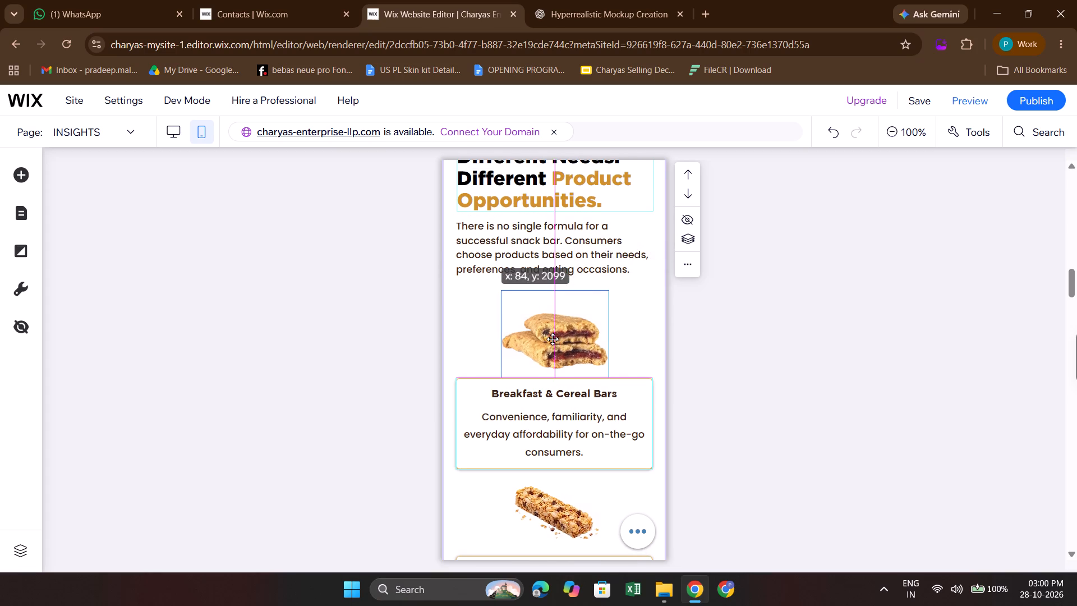
{"action": "left_click_drag", "start_coordinate": [553, 339], "coordinate": [552, 336]}
{"action": "left_click", "coordinate": [716, 348]}
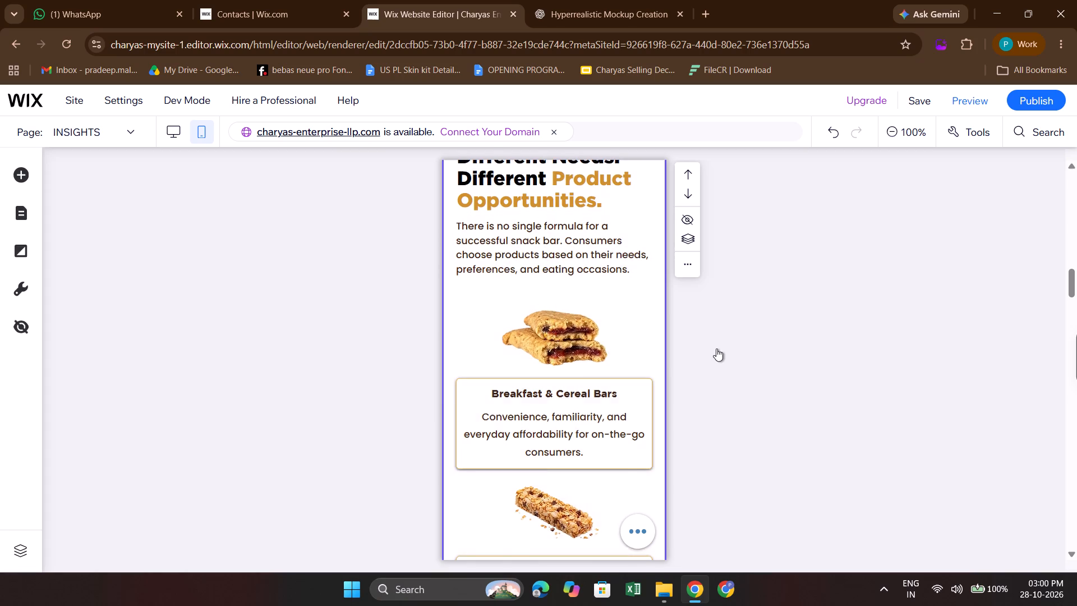
Set the gap between the intro paragraph and the repositioned cereal bar image to 10 px.
{"action": "scroll", "coordinate": [716, 348], "scroll_direction": "up", "scroll_amount": 1}
{"action": "left_click", "coordinate": [592, 317]}
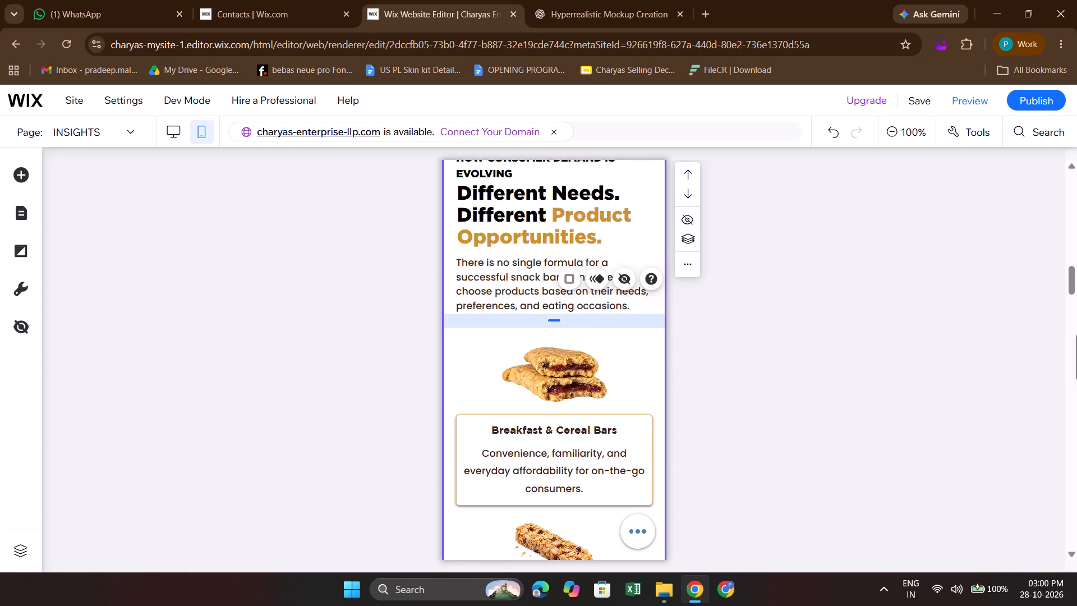
{"action": "left_click", "coordinate": [555, 320]}
{"action": "type", "text": "10"}
{"action": "key", "text": "Return"}
{"action": "left_click", "coordinate": [716, 371]}
Set the empty space between the Protein & Function Bars card and the section's bottom edge to 10 px.
{"action": "scroll", "coordinate": [716, 371], "scroll_direction": "down", "scroll_amount": 1}
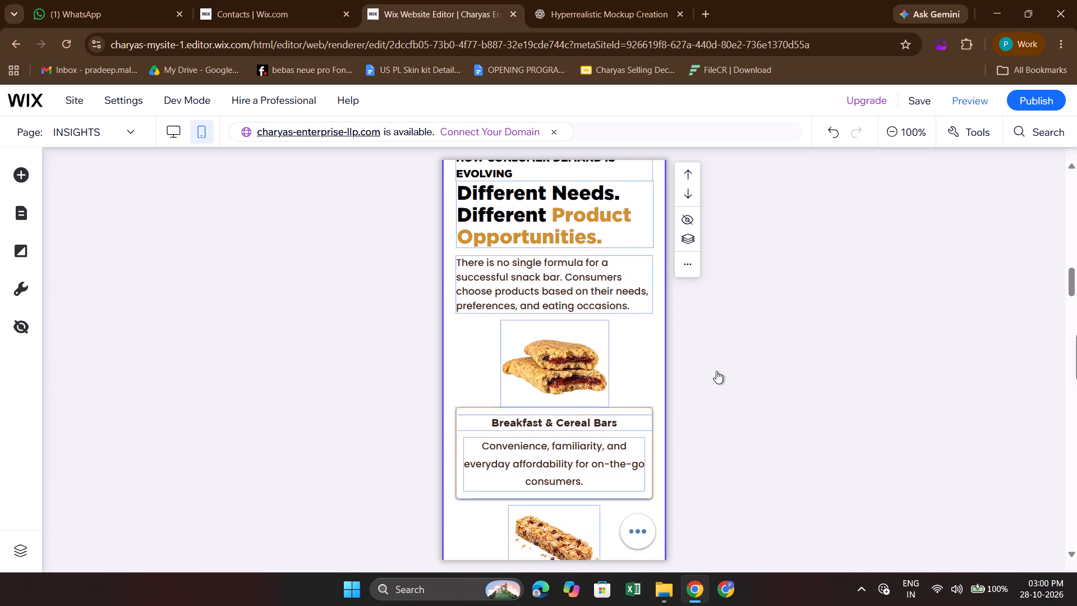
{"action": "scroll", "coordinate": [716, 371], "scroll_direction": "down", "scroll_amount": 1}
{"action": "scroll", "coordinate": [683, 422], "scroll_direction": "down", "scroll_amount": 4}
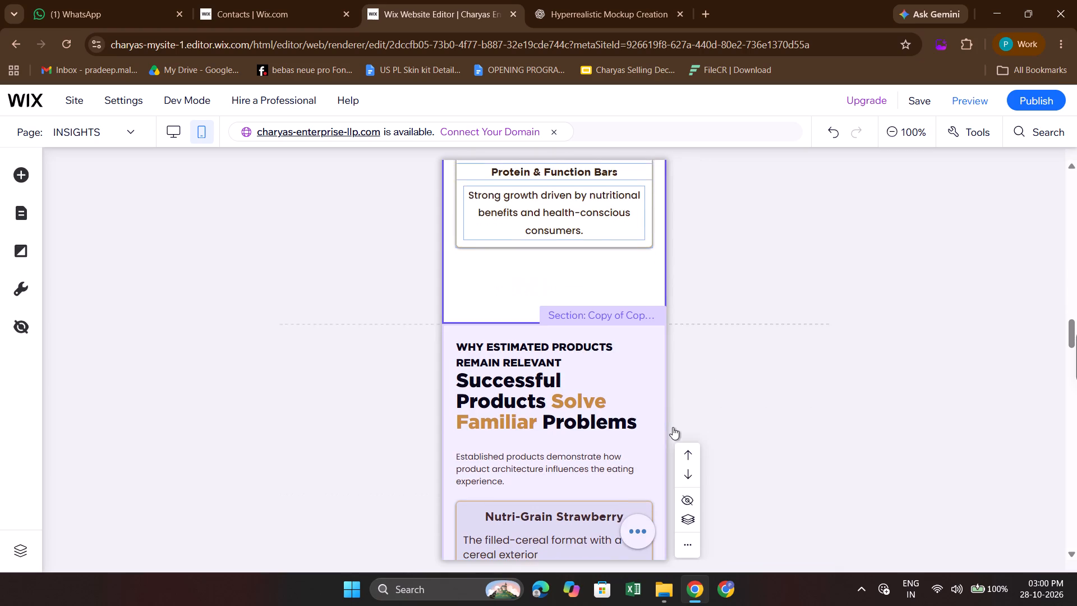
{"action": "left_click", "coordinate": [776, 378]}
{"action": "left_click", "coordinate": [550, 278]}
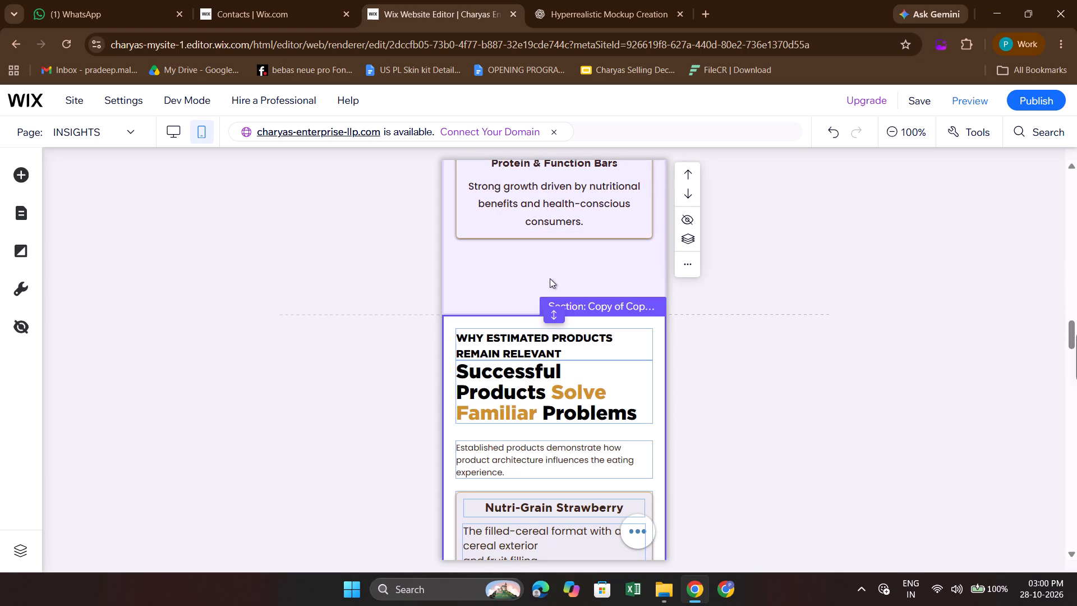
{"action": "left_click", "coordinate": [575, 282]}
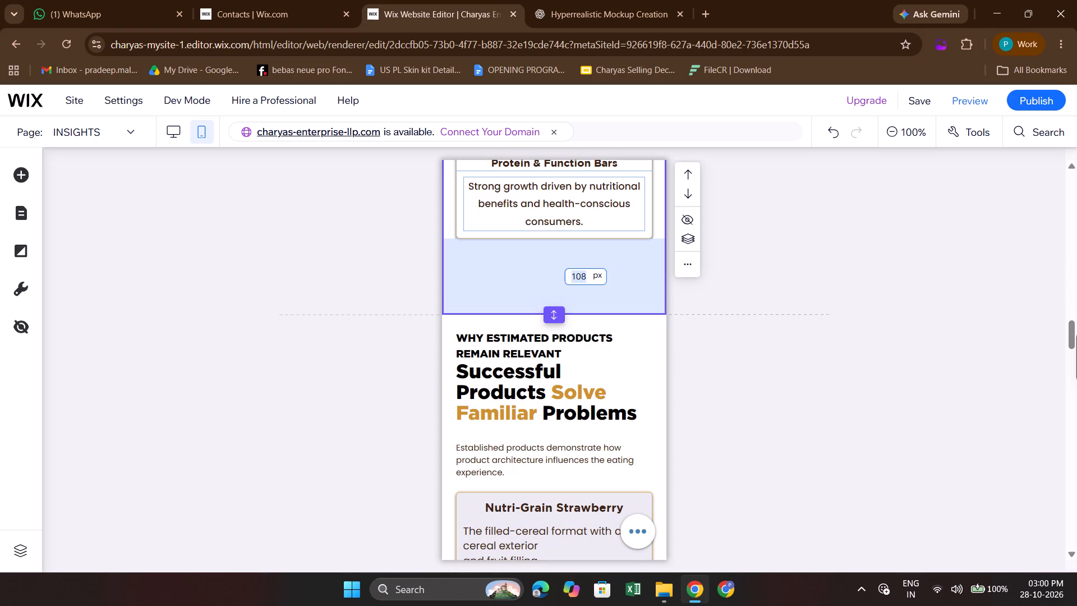
{"action": "type", "text": "10"}
{"action": "key", "text": "Return"}
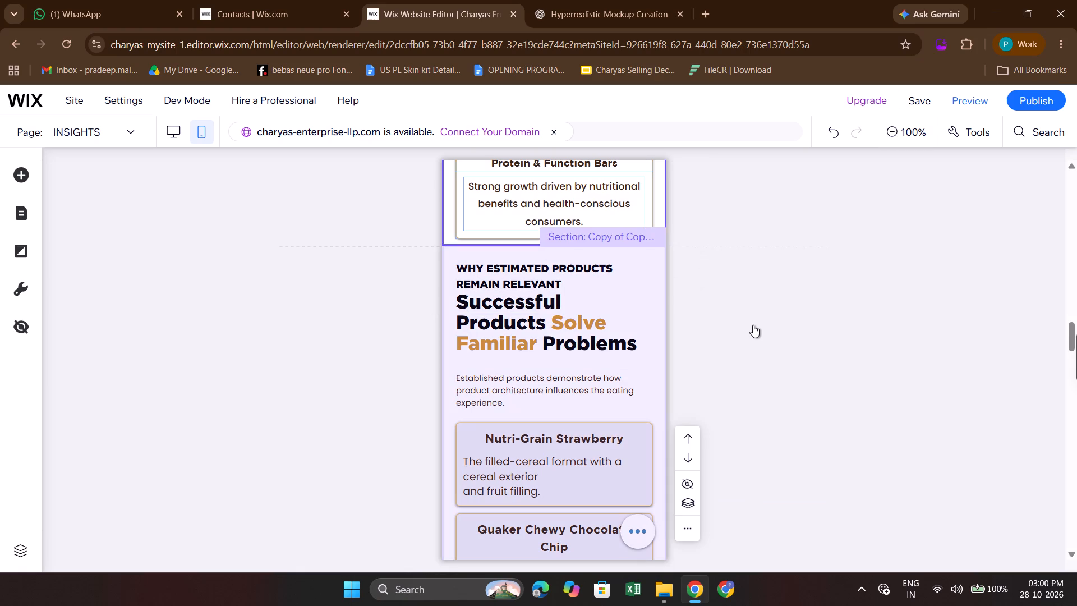
{"action": "left_click", "coordinate": [753, 325]}
Check the spacing and headings of the mobile sections from the Protein & Function Bars card down to "OUR PERSPECTIVE.".
{"action": "left_click", "coordinate": [826, 380]}
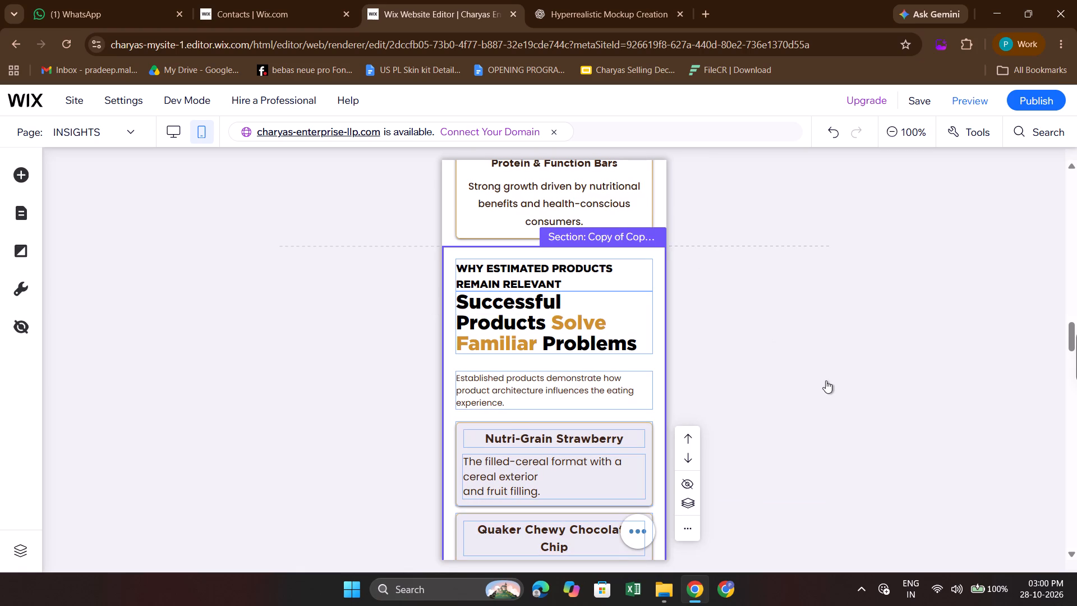
{"action": "scroll", "coordinate": [826, 380], "scroll_direction": "down", "scroll_amount": 1}
{"action": "left_click", "coordinate": [793, 352]}
{"action": "scroll", "coordinate": [793, 352], "scroll_direction": "up", "scroll_amount": 2}
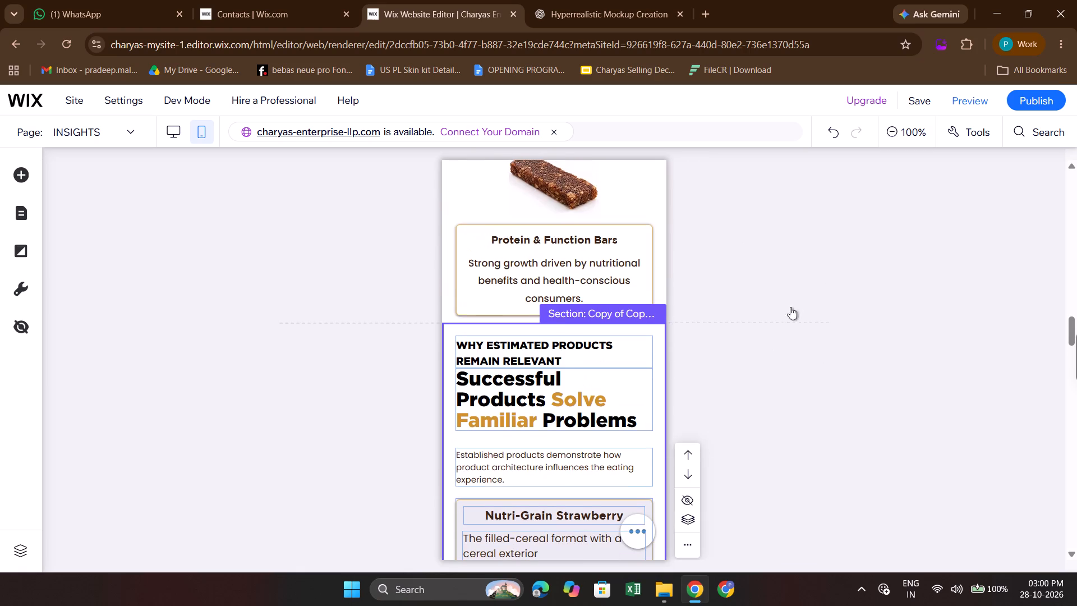
{"action": "scroll", "coordinate": [785, 237], "scroll_direction": "up", "scroll_amount": 1}
{"action": "left_click", "coordinate": [768, 242]}
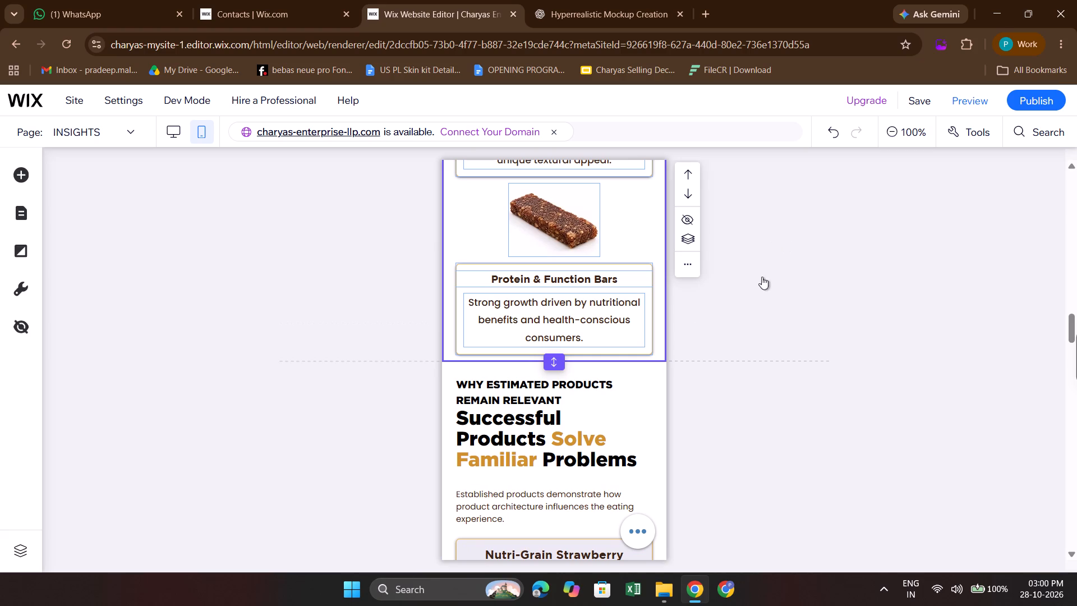
{"action": "left_click", "coordinate": [753, 398]}
{"action": "scroll", "coordinate": [753, 398], "scroll_direction": "down", "scroll_amount": 3}
{"action": "left_click", "coordinate": [733, 442]}
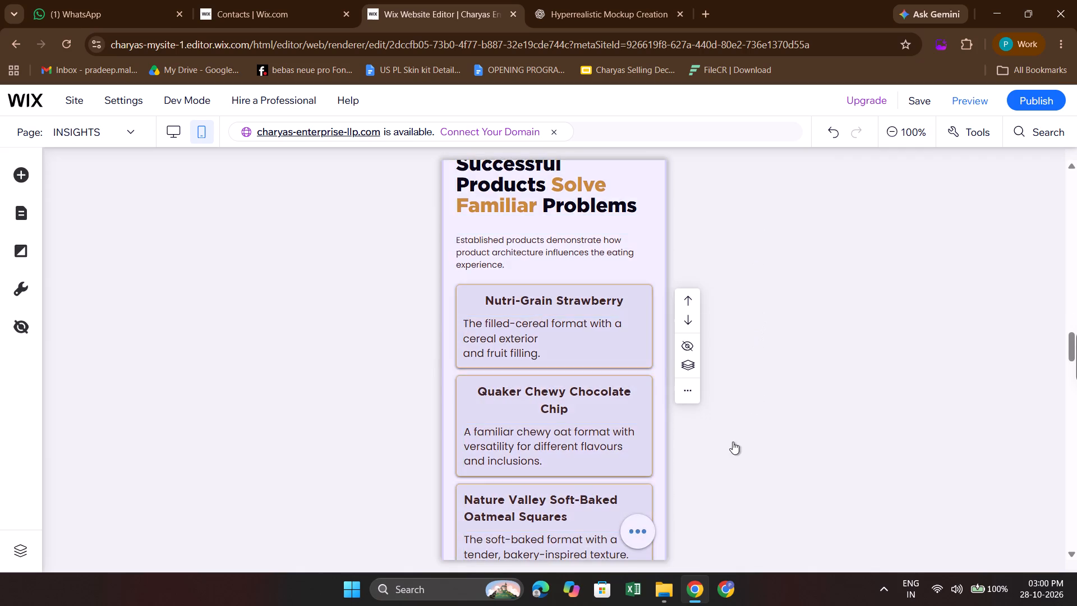
{"action": "scroll", "coordinate": [733, 442], "scroll_direction": "down", "scroll_amount": 4}
{"action": "scroll", "coordinate": [779, 361], "scroll_direction": "down", "scroll_amount": 3}
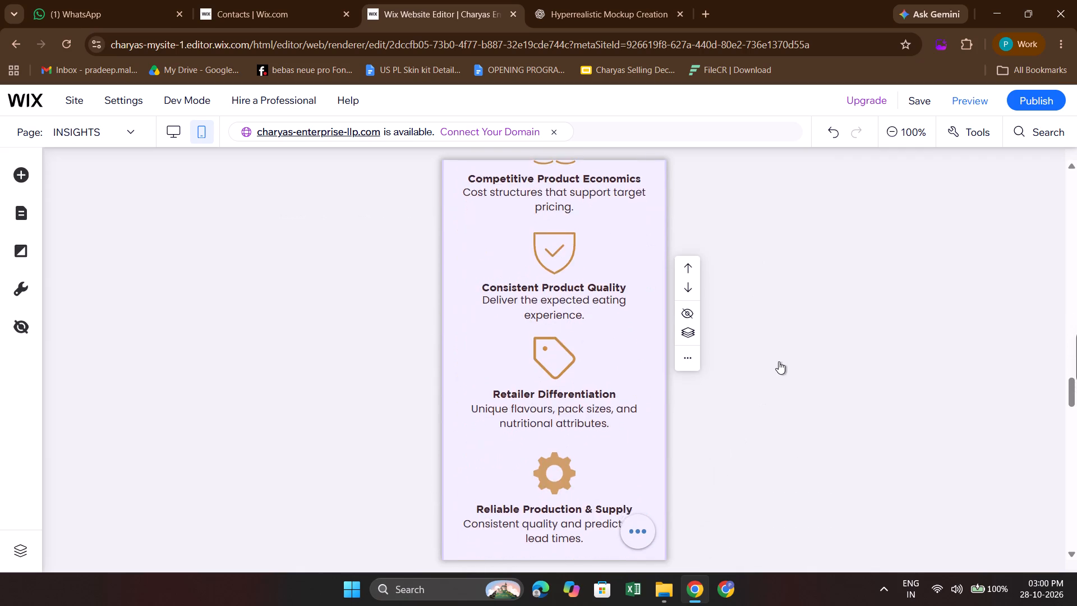
{"action": "scroll", "coordinate": [779, 361], "scroll_direction": "down", "scroll_amount": 4}
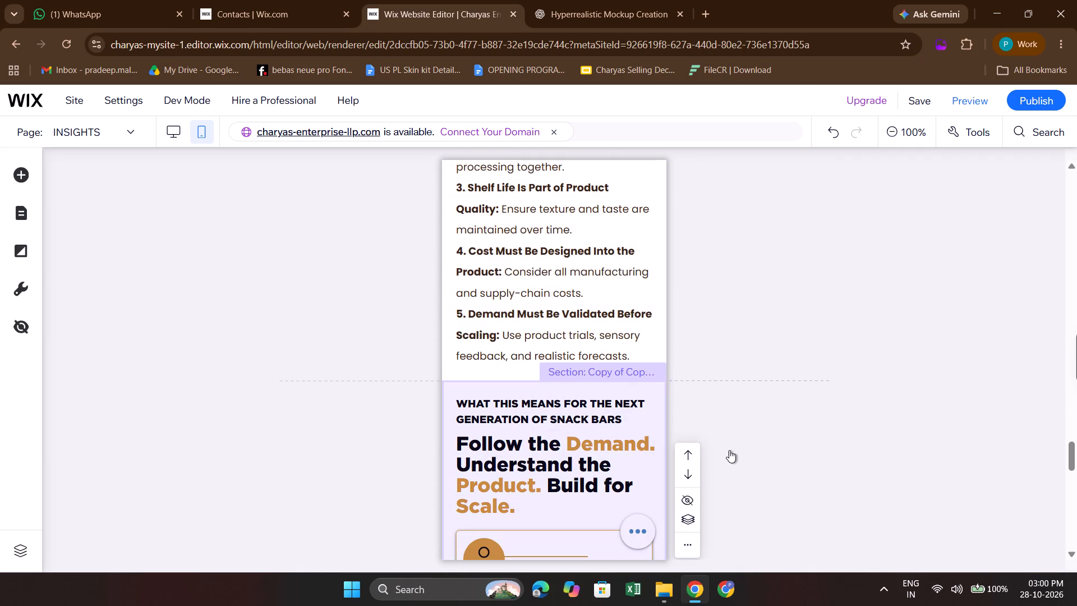
{"action": "left_click", "coordinate": [729, 450]}
{"action": "scroll", "coordinate": [729, 450], "scroll_direction": "down", "scroll_amount": 7}
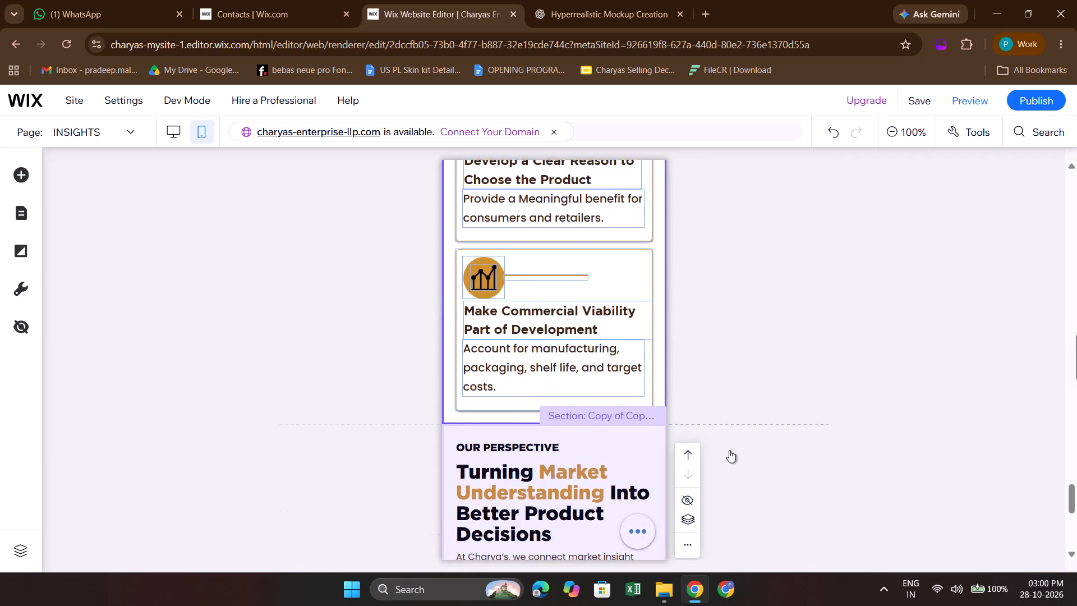
Save the site with the mobile INSIGHTS page changes and dismiss the publishing prompt.
{"action": "scroll", "coordinate": [729, 450], "scroll_direction": "down", "scroll_amount": 5}
{"action": "scroll", "coordinate": [729, 450], "scroll_direction": "up", "scroll_amount": 20}
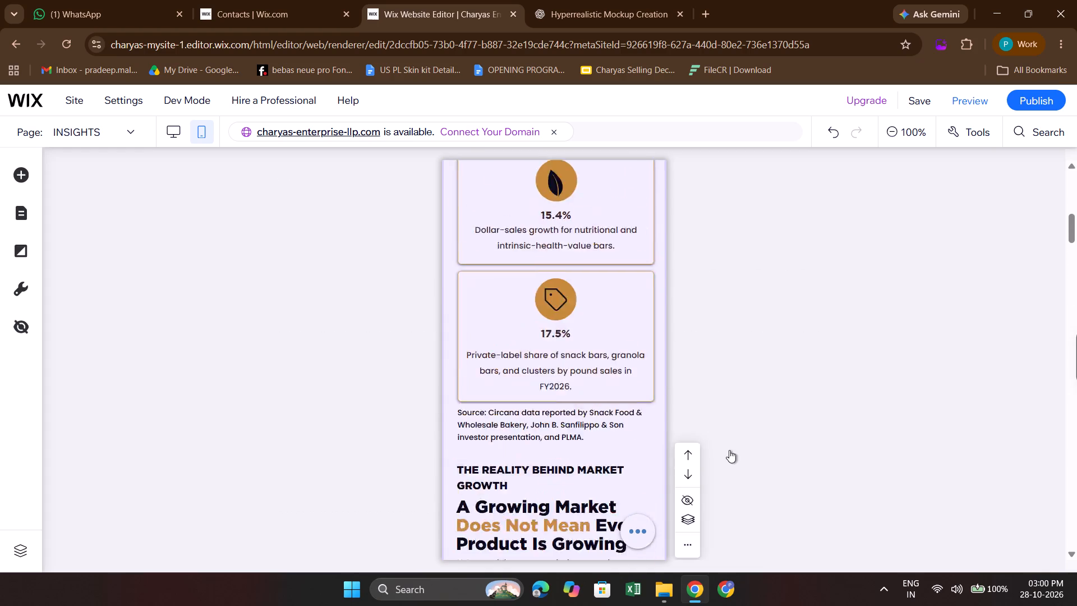
{"action": "scroll", "coordinate": [803, 286], "scroll_direction": "up", "scroll_amount": 6}
{"action": "left_click", "coordinate": [921, 105]}
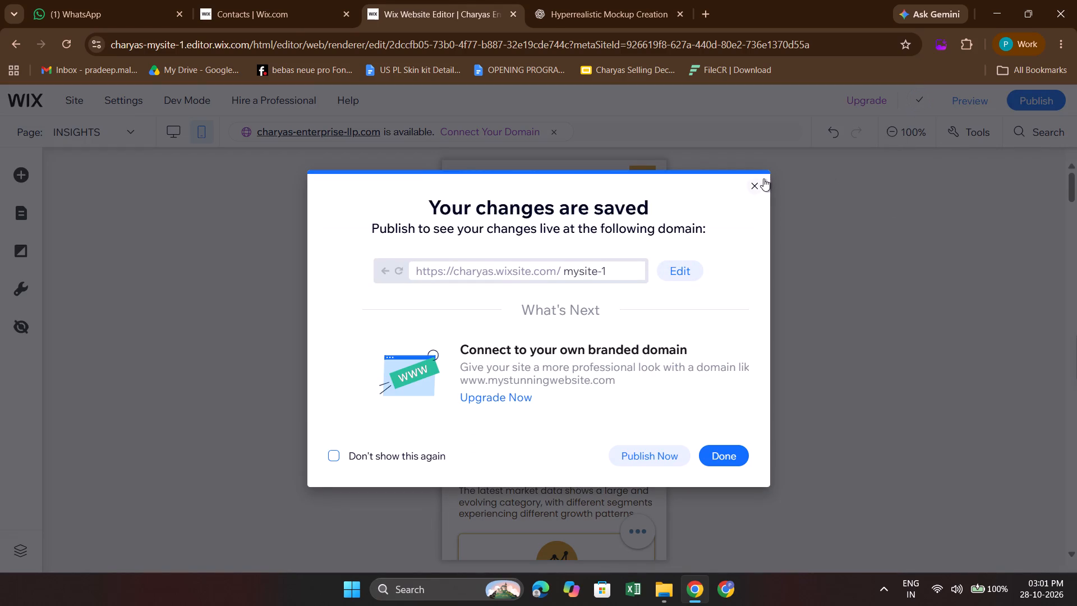
{"action": "left_click", "coordinate": [762, 183]}
Preview the INSIGHTS page in the mobile view.
{"action": "left_click", "coordinate": [981, 107]}
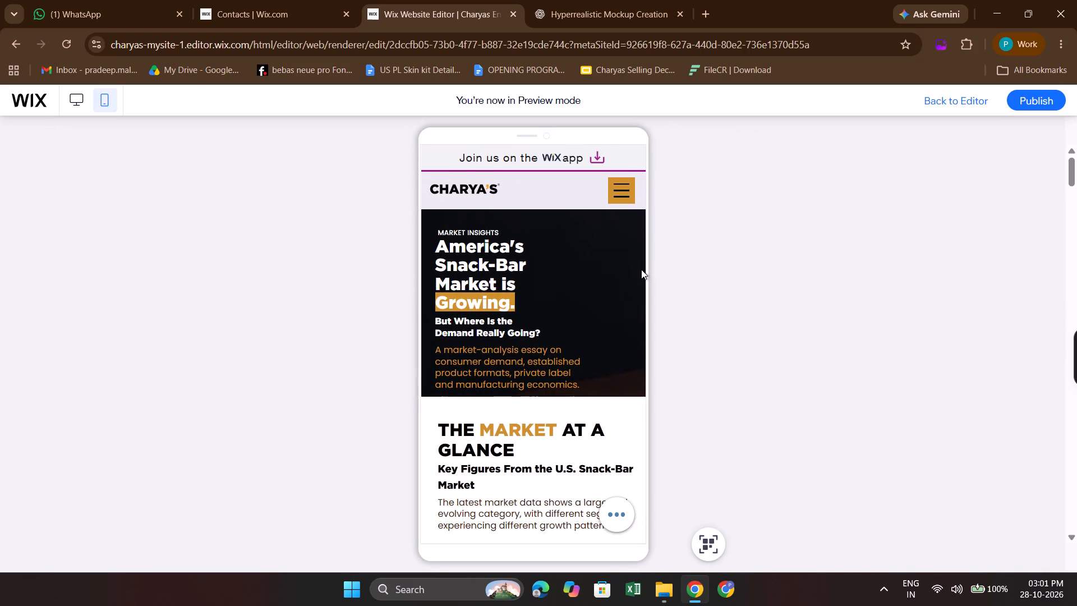
{"action": "left_click", "coordinate": [641, 269]}
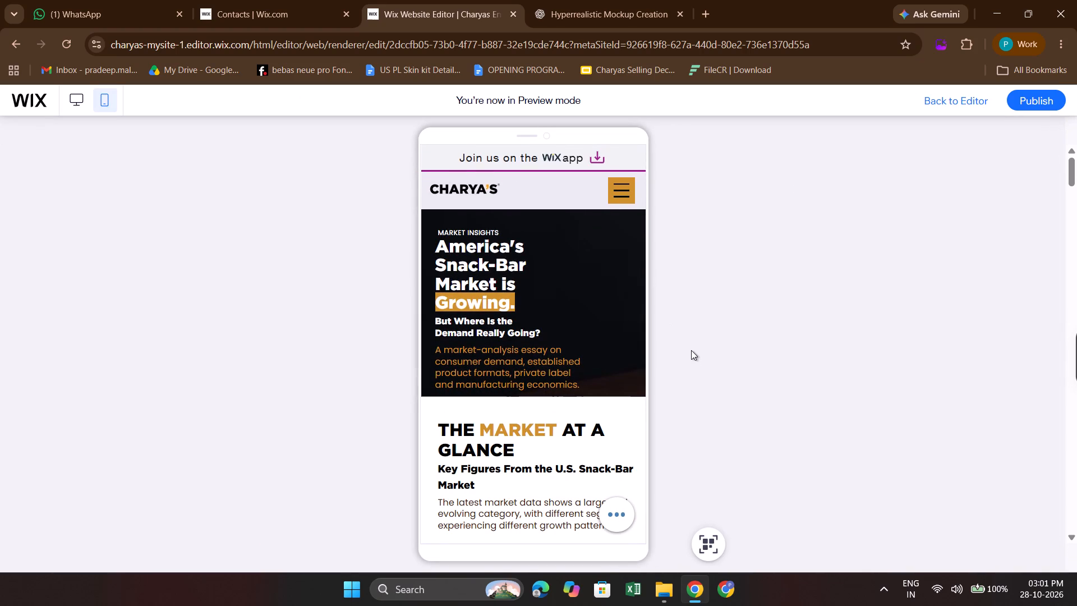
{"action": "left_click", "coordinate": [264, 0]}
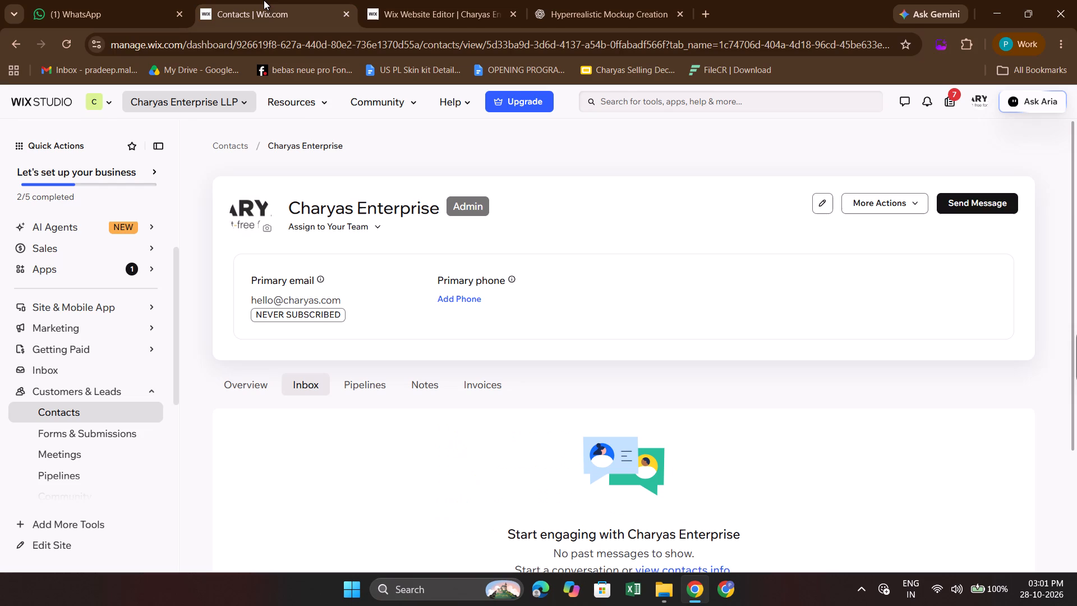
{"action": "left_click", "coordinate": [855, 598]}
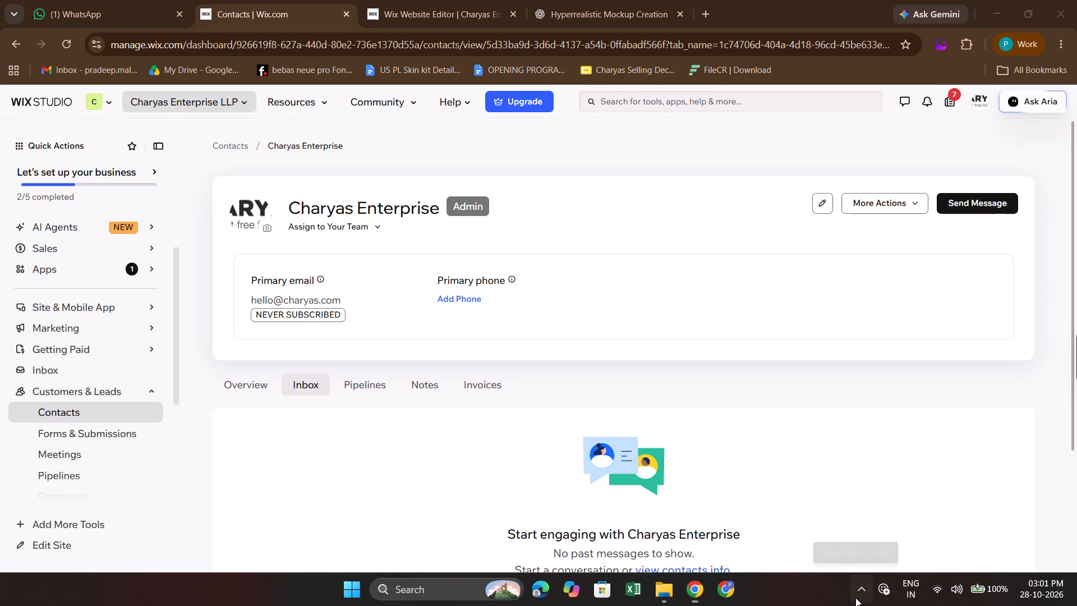